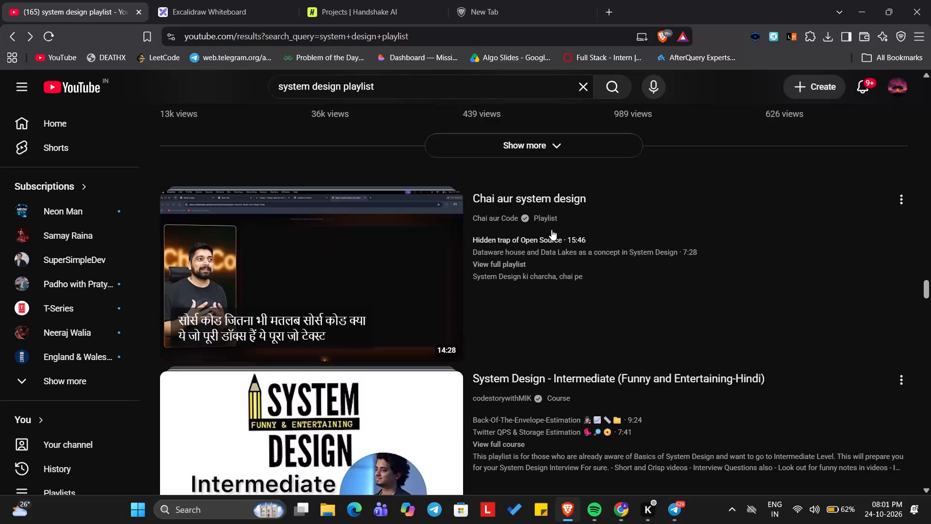
Open the "Chai aur system design" playlist and sample the opening seconds of its "Hidden trap of Open Source" video, leaving it paused.
left_click(337, 300)
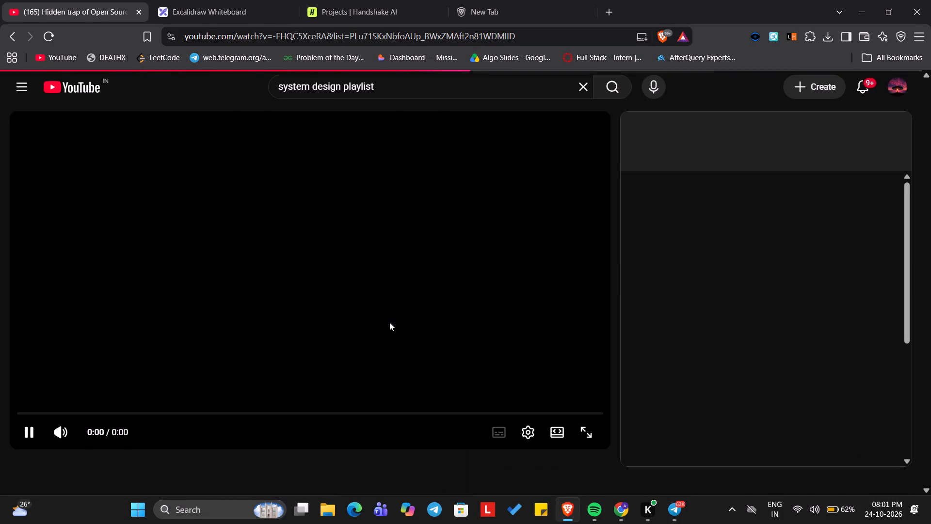
key("Right")
key("Right")
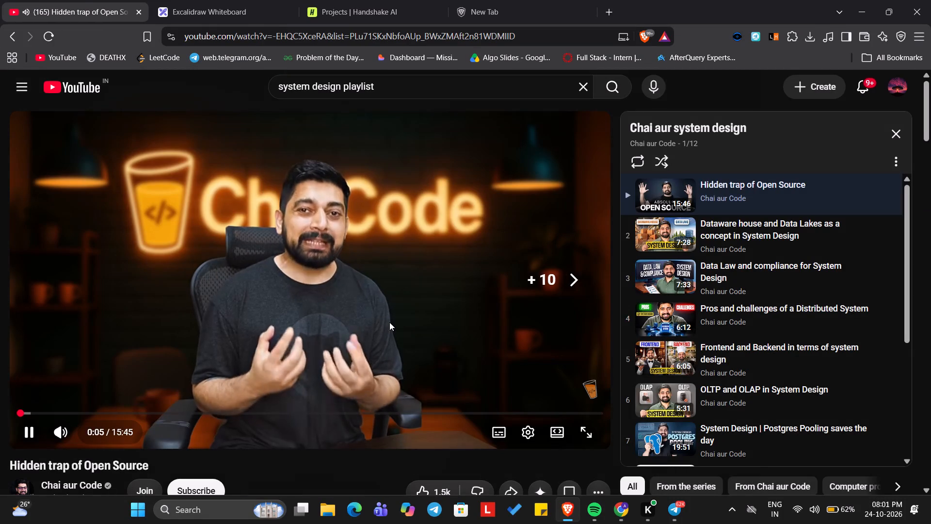
key("space")
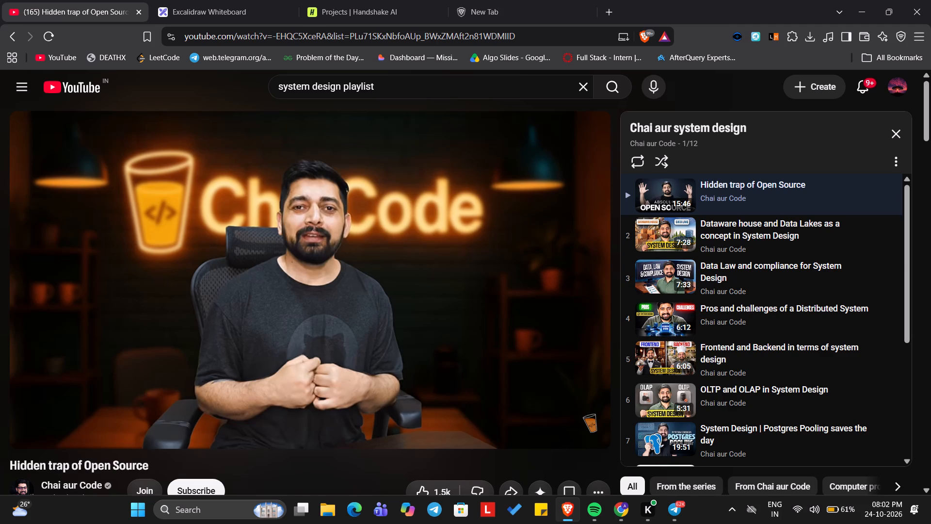
left_click(228, 306)
left_click(228, 306)
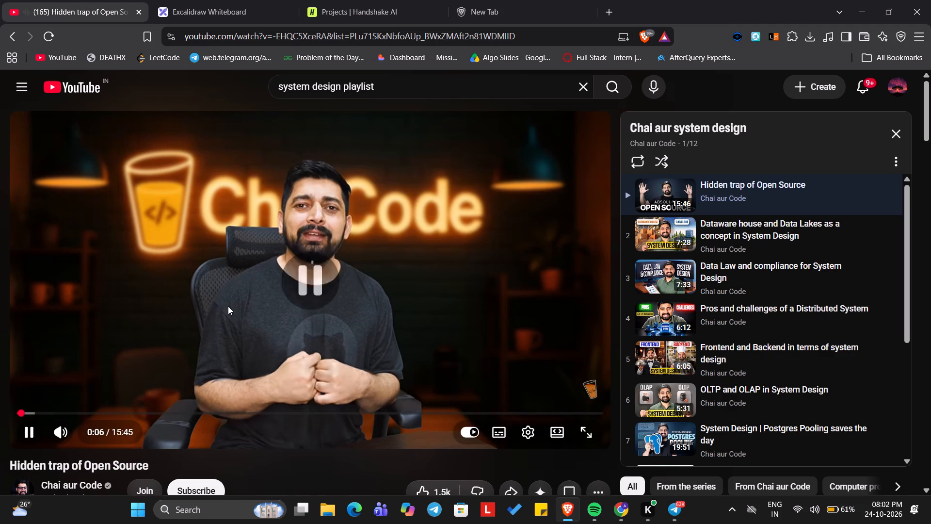
left_click(371, 264)
left_click(371, 264)
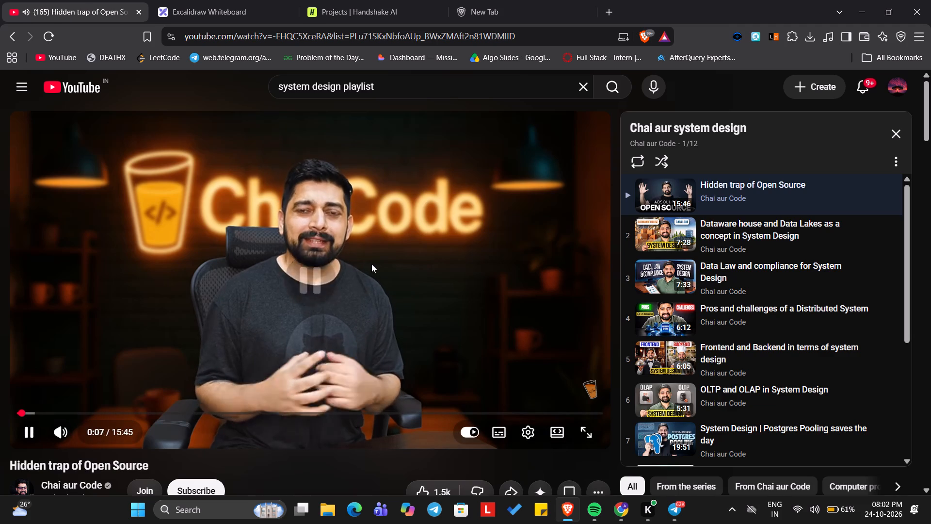
left_click(371, 264)
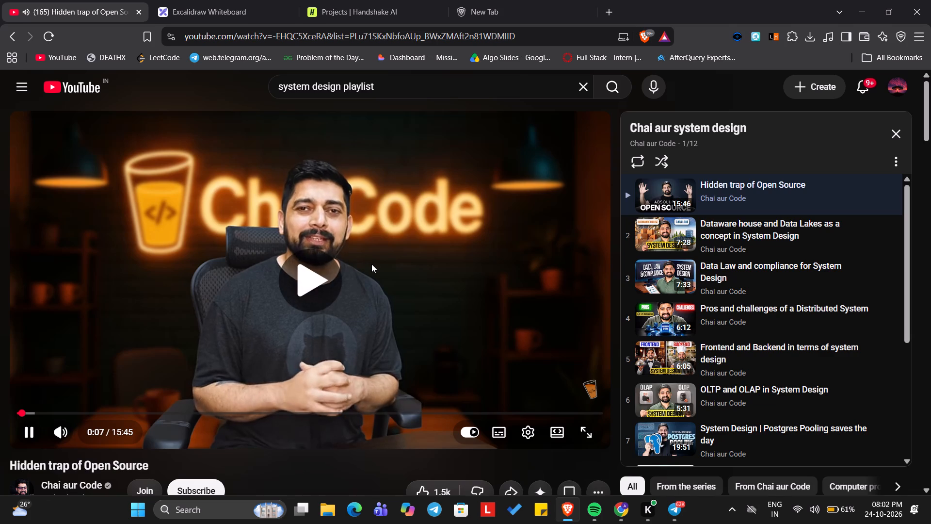
key("space")
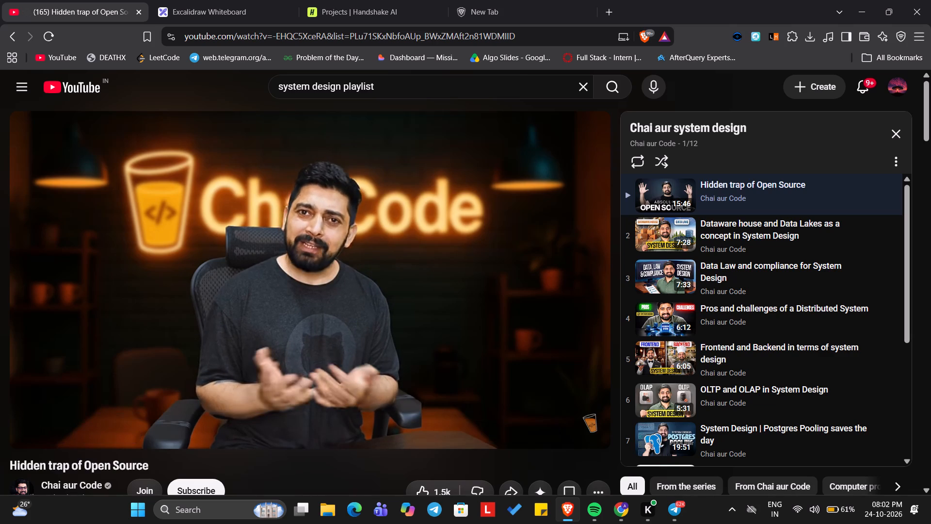
Look through the playlist's video titles, the video's comments and the recommended videos.
scroll(697, 329, "down", 3)
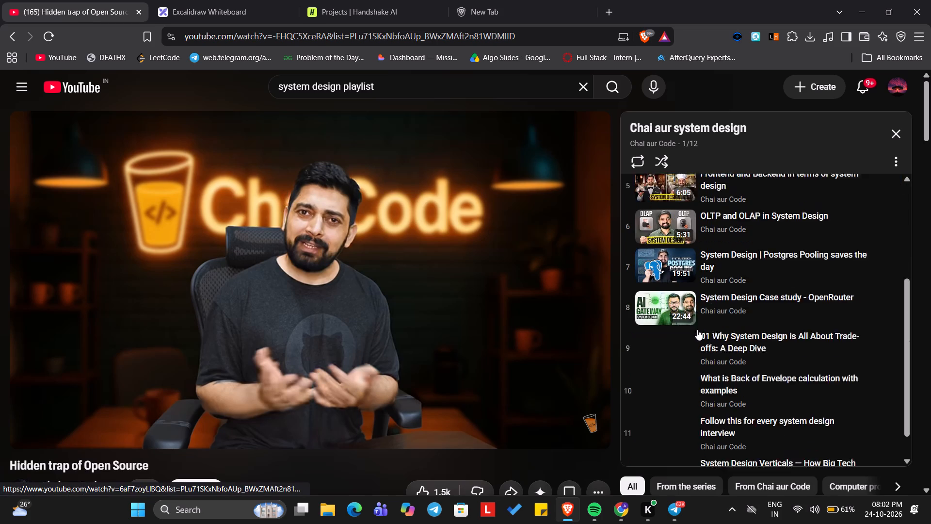
scroll(697, 329, "down", 9)
scroll(578, 369, "down", 5)
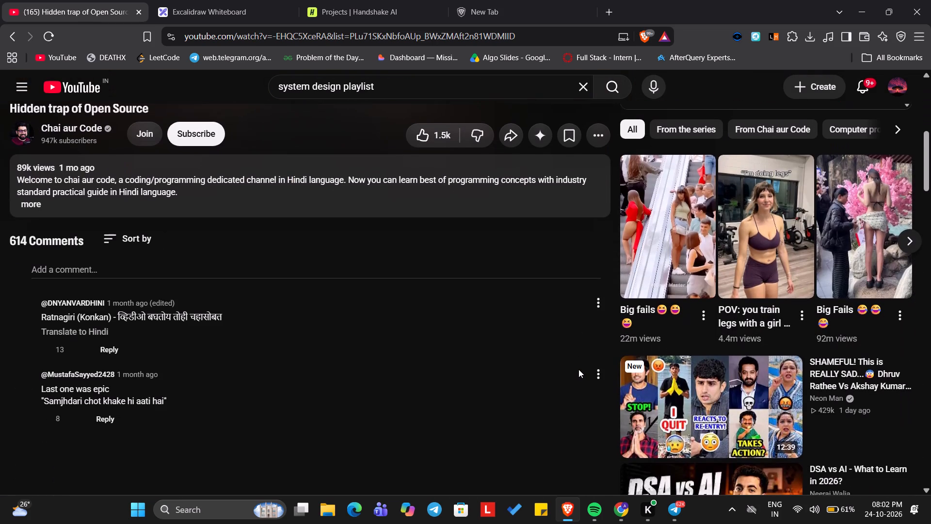
scroll(578, 369, "down", 1)
scroll(690, 291, "down", 1)
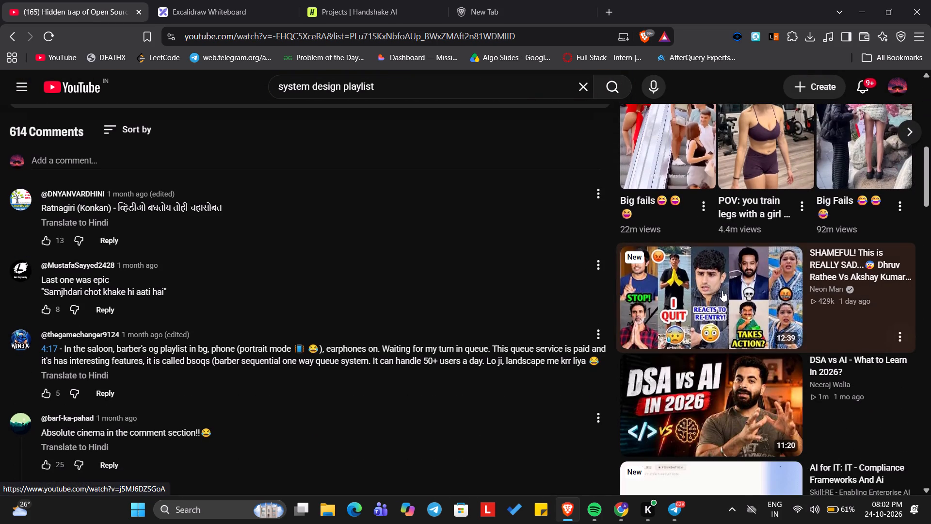
scroll(728, 307, "down", 2)
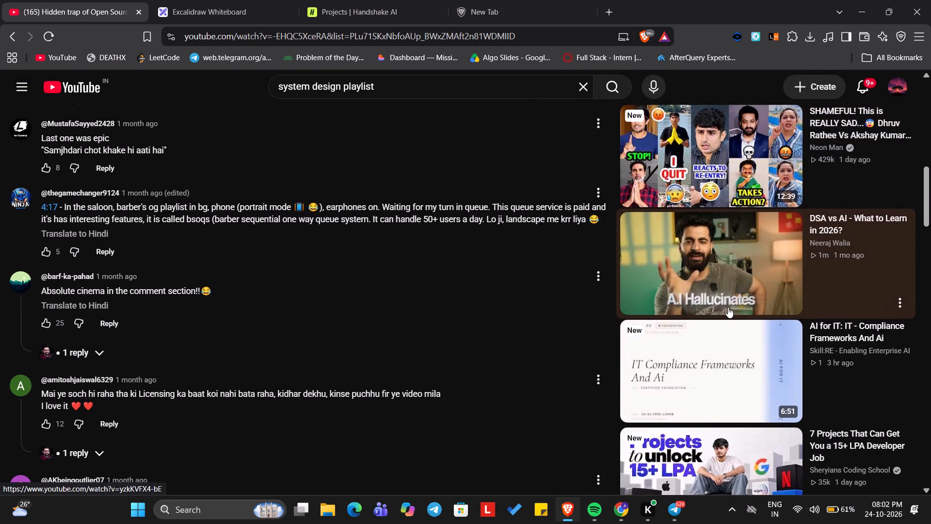
scroll(728, 307, "down", 2)
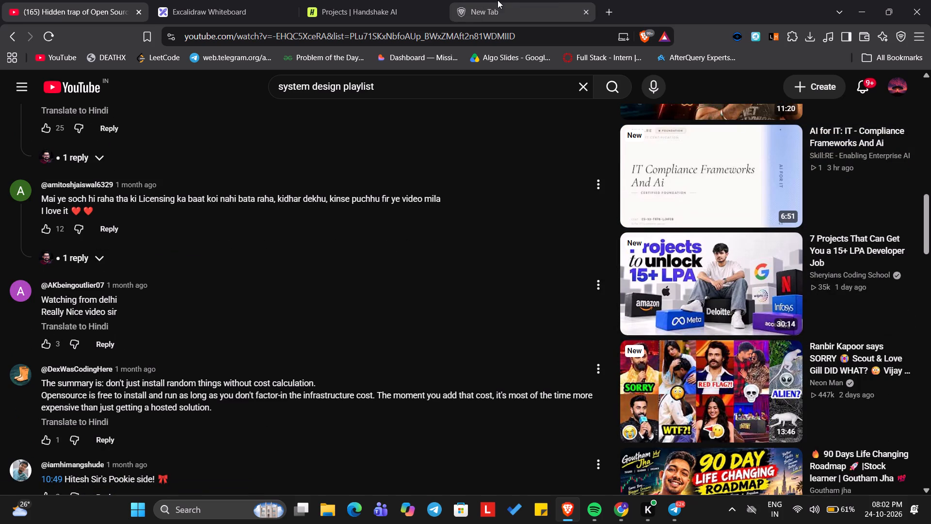
Open the Apna College My Courses page in the empty new tab and look over the enrolled courses.
left_click(554, 3)
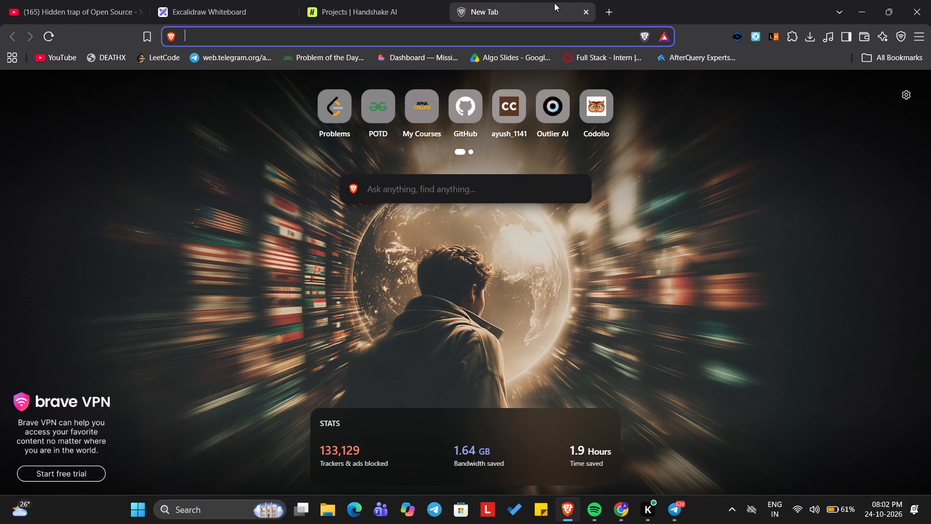
type("apna")
key("Return")
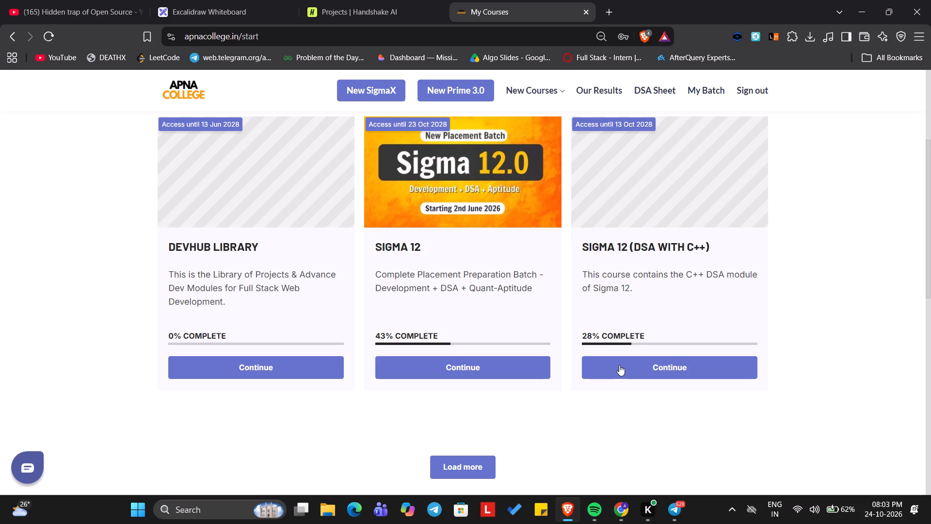
Switch to the Excalidraw whiteboard and add the title text "AI Engineer Roadmap" on an empty area below the existing topic list.
left_click(204, 0)
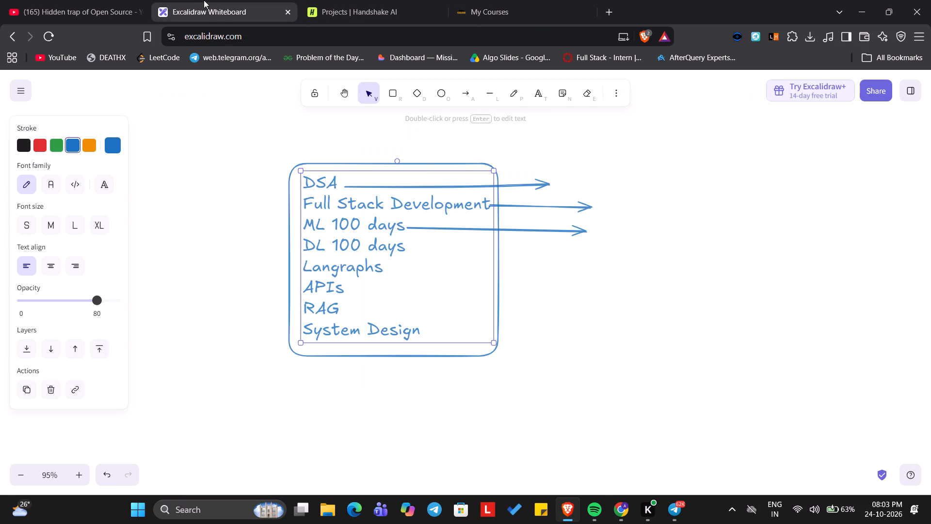
scroll(486, 202, "down", 3)
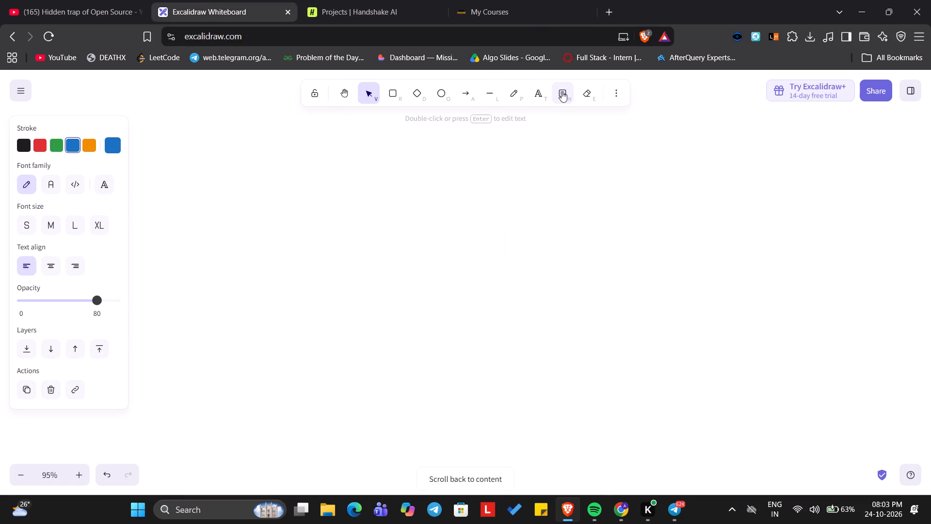
left_click(537, 93)
left_click(417, 145)
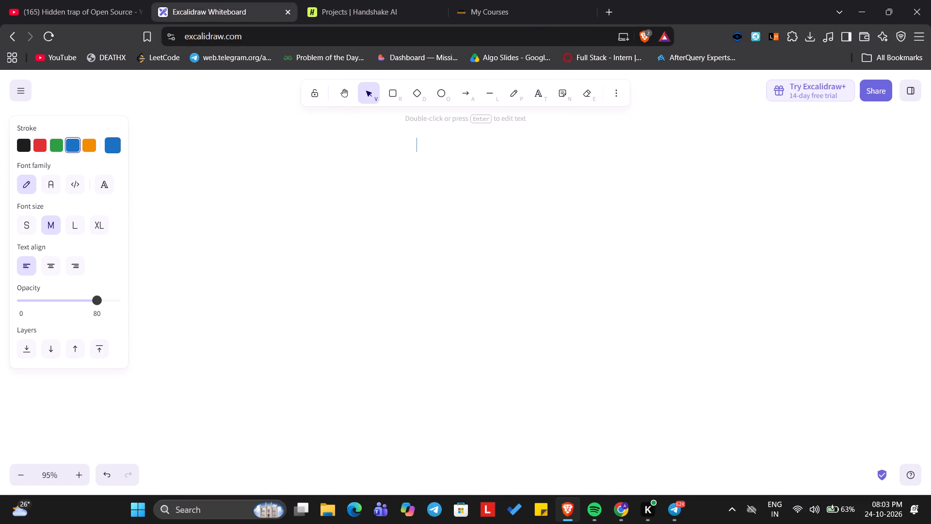
type("Ai")
key("space")
key("BackSpace")
key("BackSpace")
type("I")
key("space")
type("Engineer")
key("space")
type("Roadman")
key("BackSpace")
key("p")
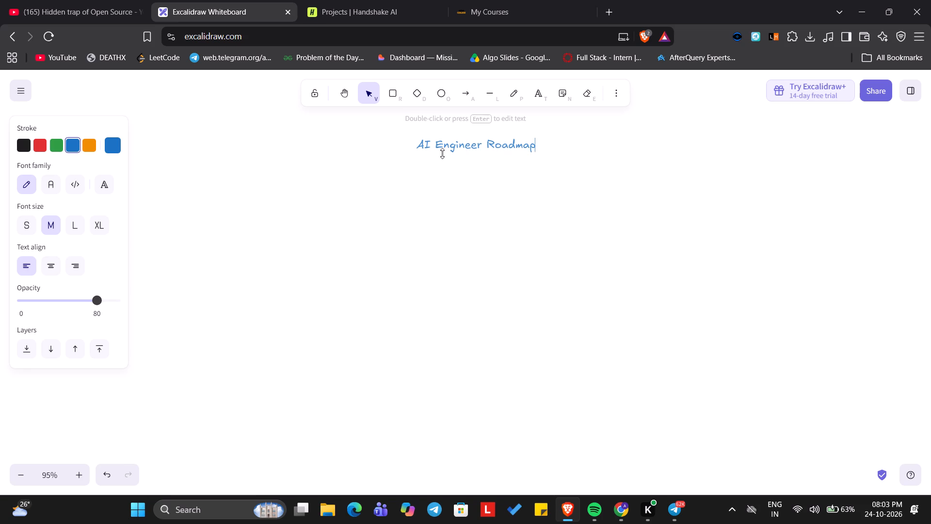
Draw a long, nearly vertical blue arrow running down from the start of the "AI Engineer Roadmap" title.
left_click(465, 85)
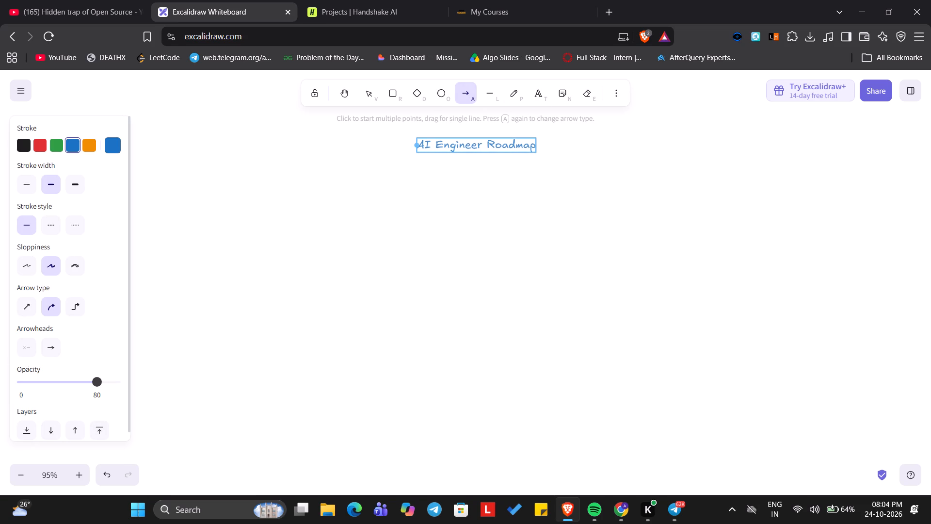
left_click_drag(416, 147, 423, 442)
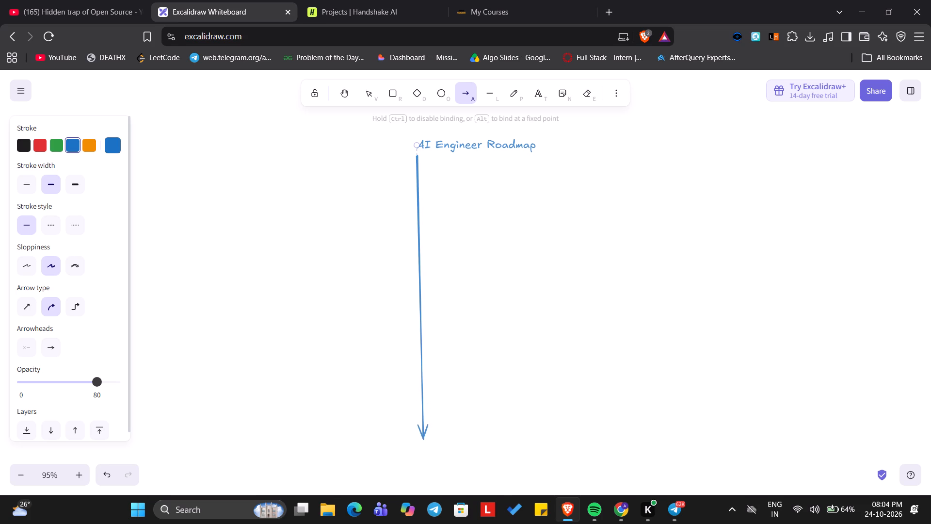
left_click_drag(423, 442, 417, 483)
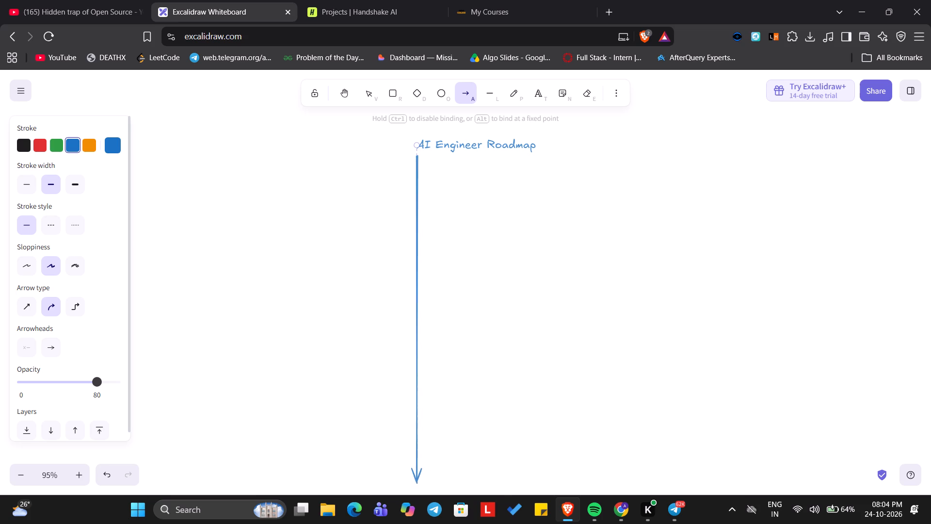
left_click_drag(417, 483, 421, 485)
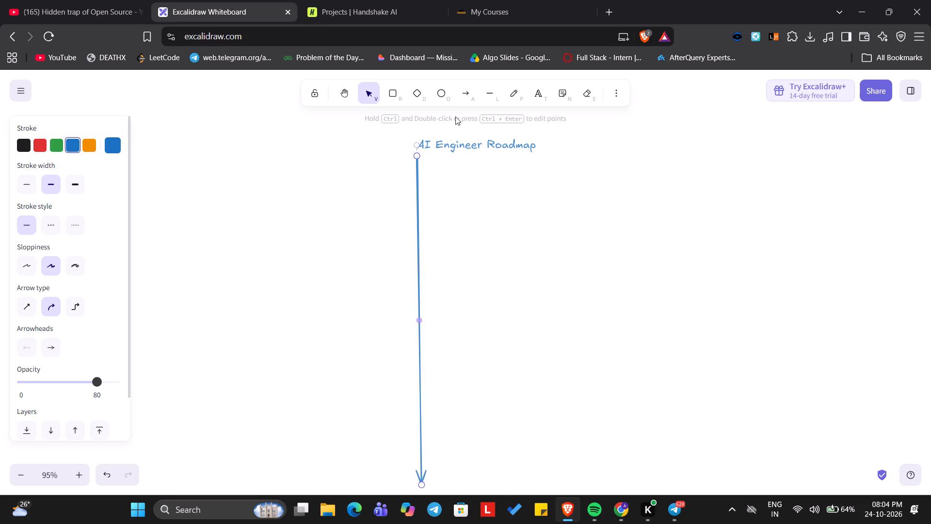
Draw a horizontal arrow branching rightward from the vertical arrow just below the title, and colour it green.
left_click(464, 90)
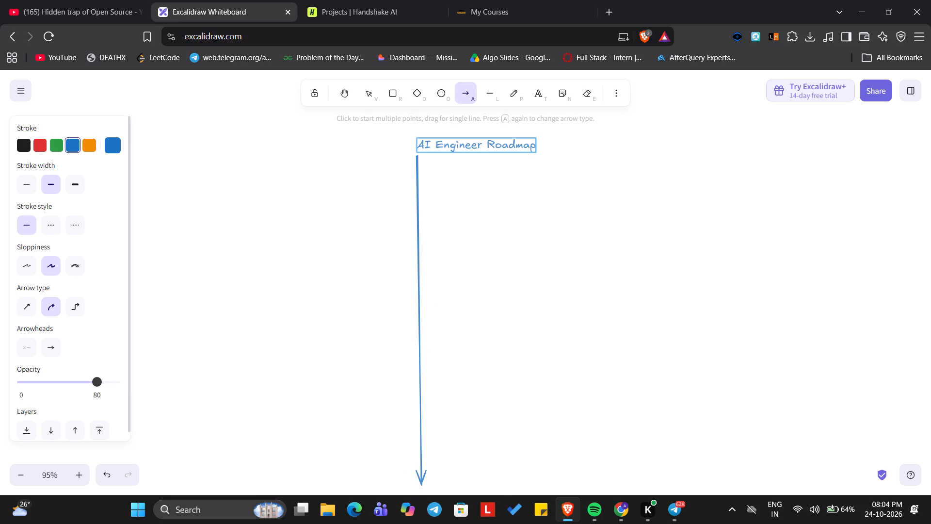
left_click_drag(417, 184, 576, 182)
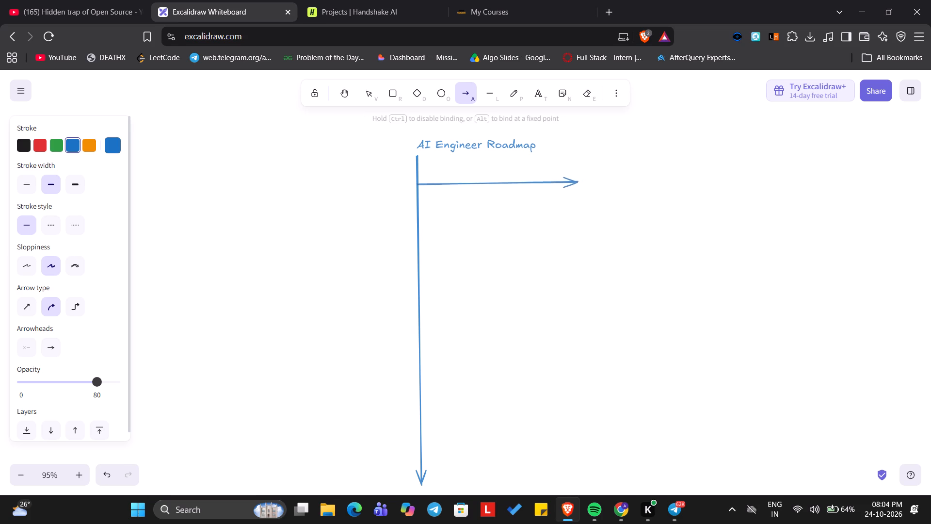
left_click_drag(576, 182, 569, 184)
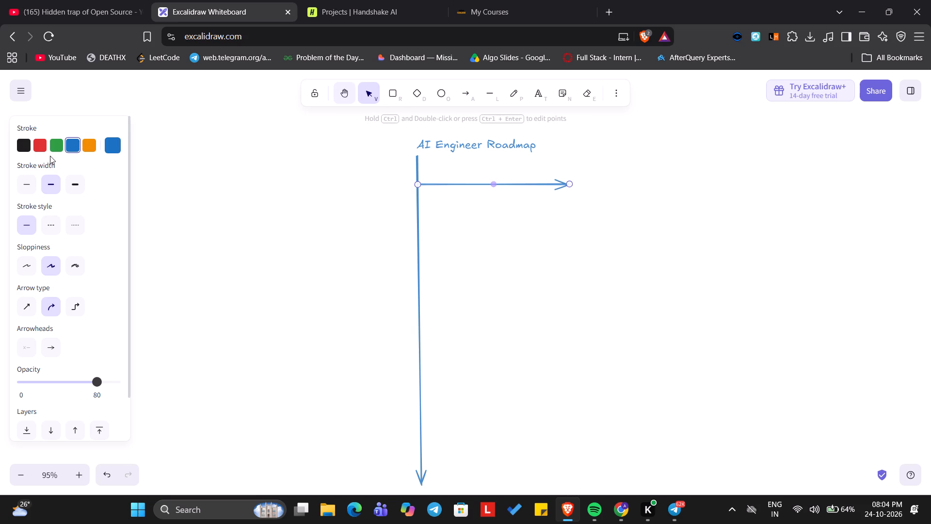
left_click(57, 146)
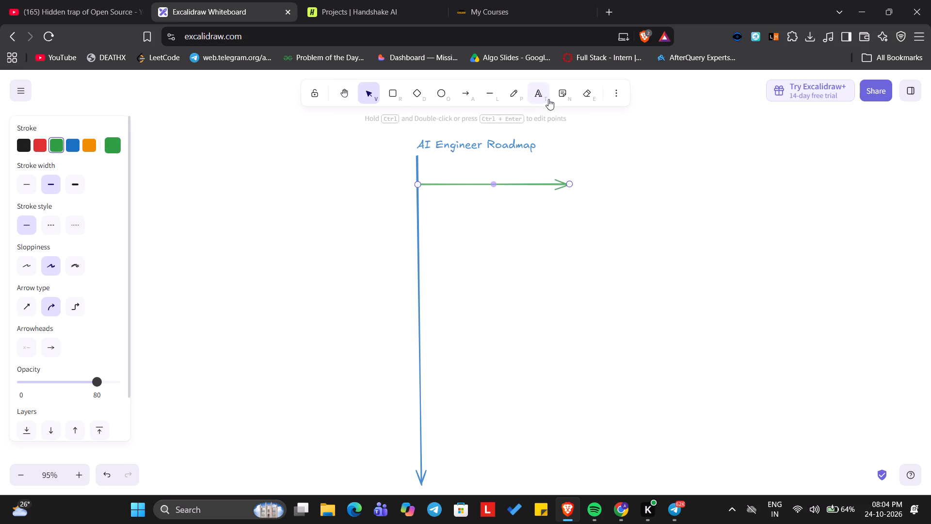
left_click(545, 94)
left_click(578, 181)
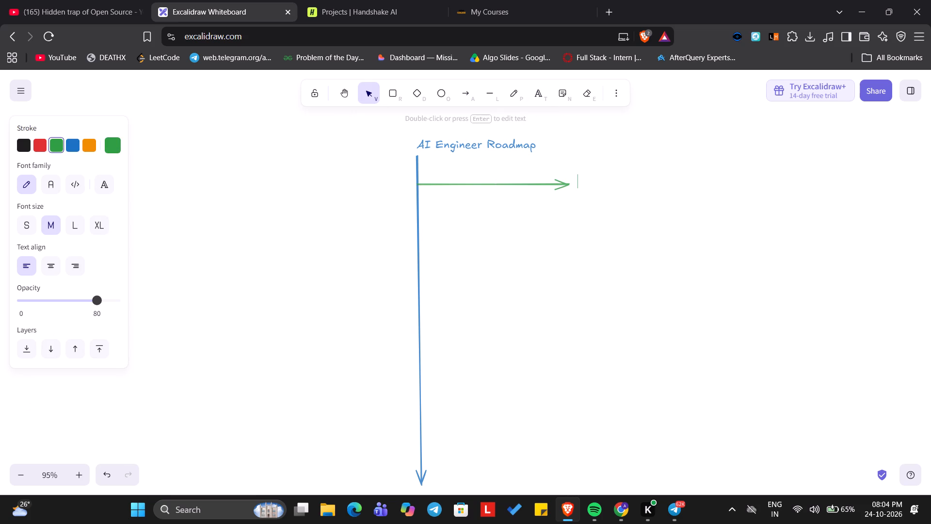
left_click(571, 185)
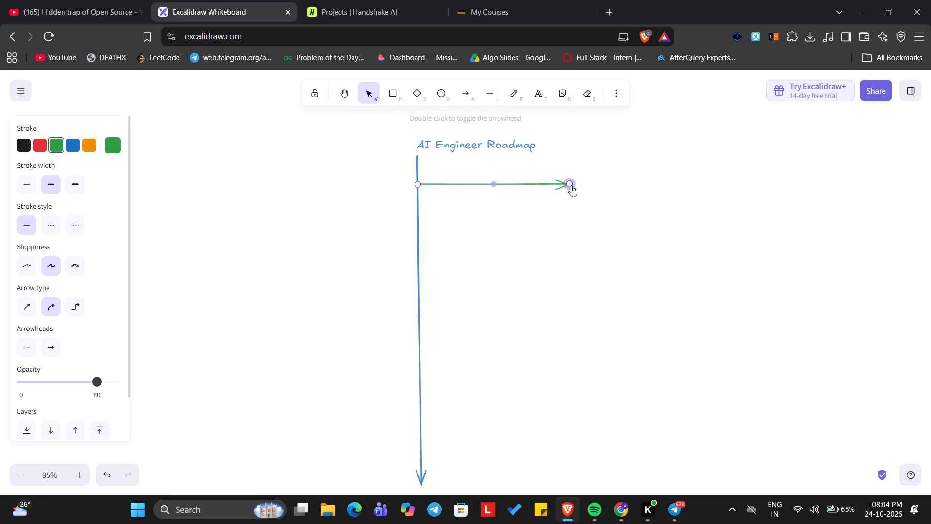
Start a text label at the tip of the green arrow with the number "01".
left_click(539, 92)
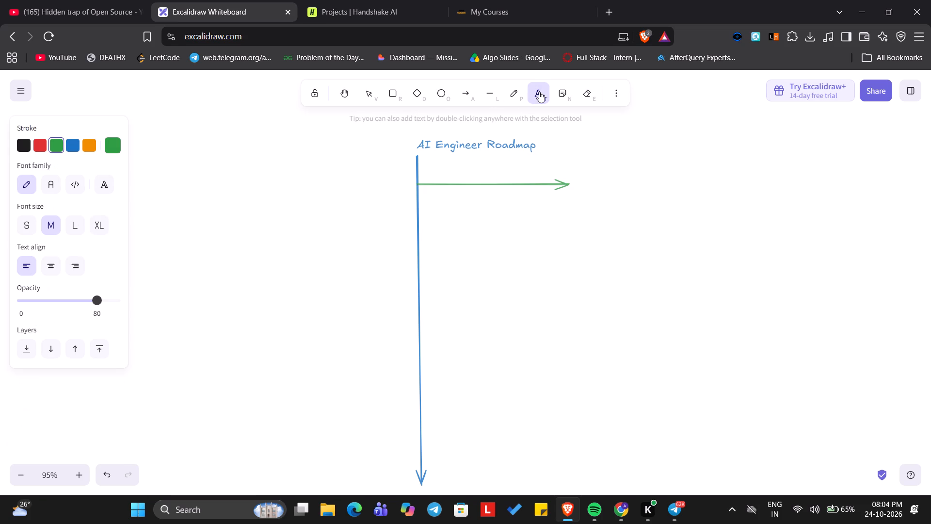
left_click(577, 186)
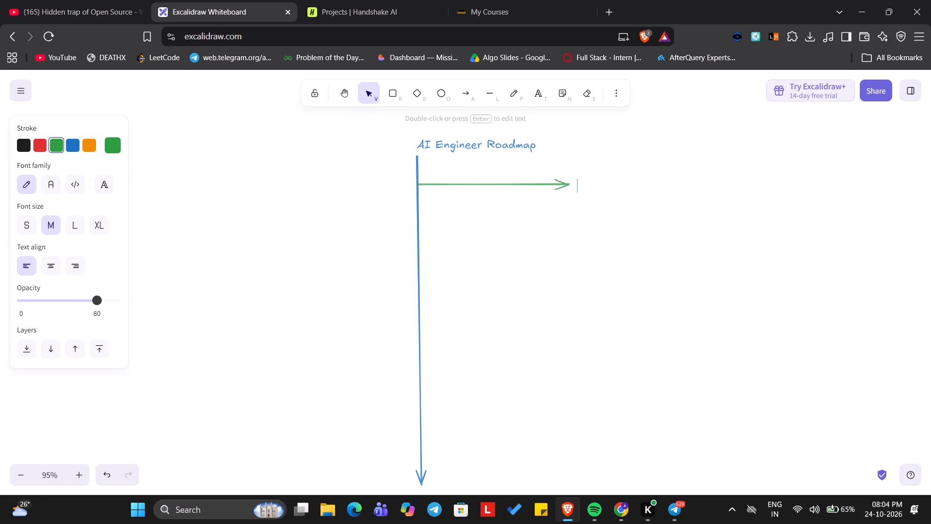
type("01")
key("BackSpace")
key("BackSpace")
key("BackSpace")
key("BackSpace")
type("01")
key("space")
type("Ma")
key("BackSpace")
key("BackSpace")
key("shift+m")
key("BackSpace")
Colour the label at the green arrow's tip red and complete it to read "01 Math Foundations".
left_click(41, 139)
type("MAths")
key("BackSpace")
key("BackSpace")
key("BackSpace")
key("BackSpace")
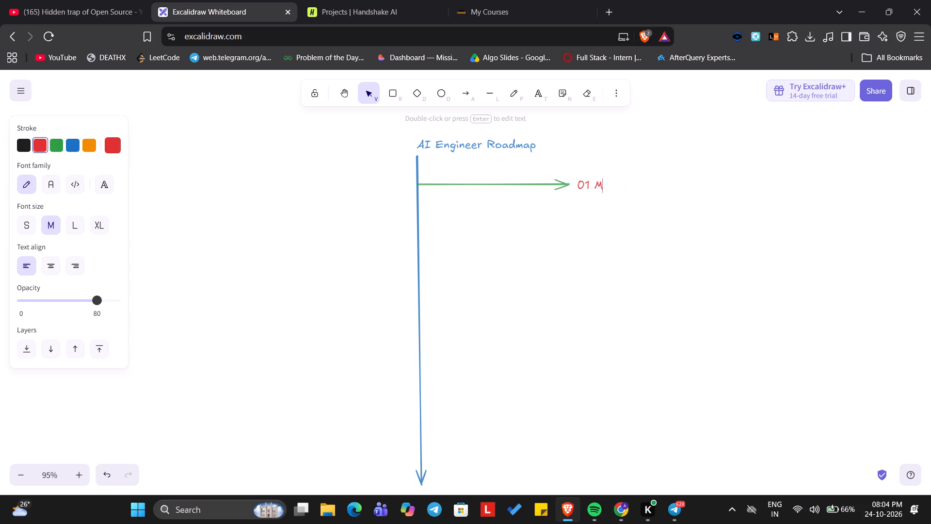
type("aths")
key("space")
type("Foundation")
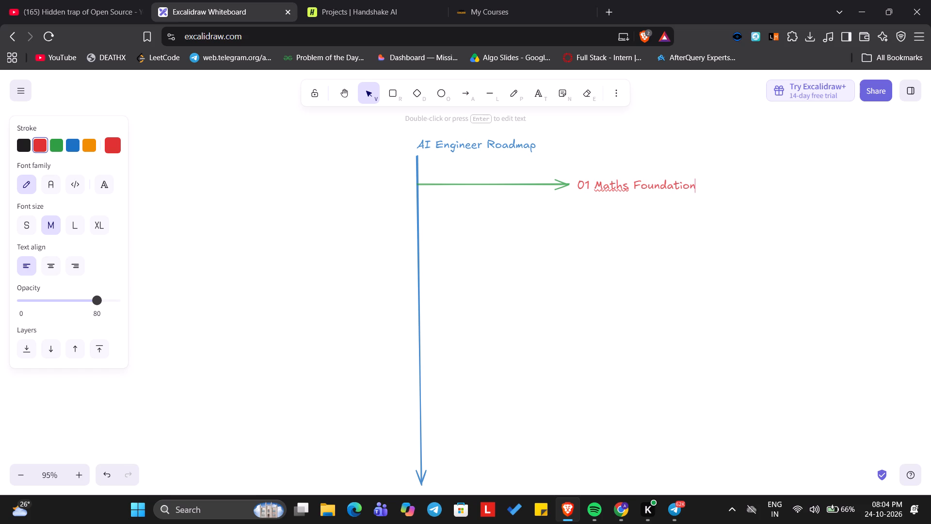
key("s")
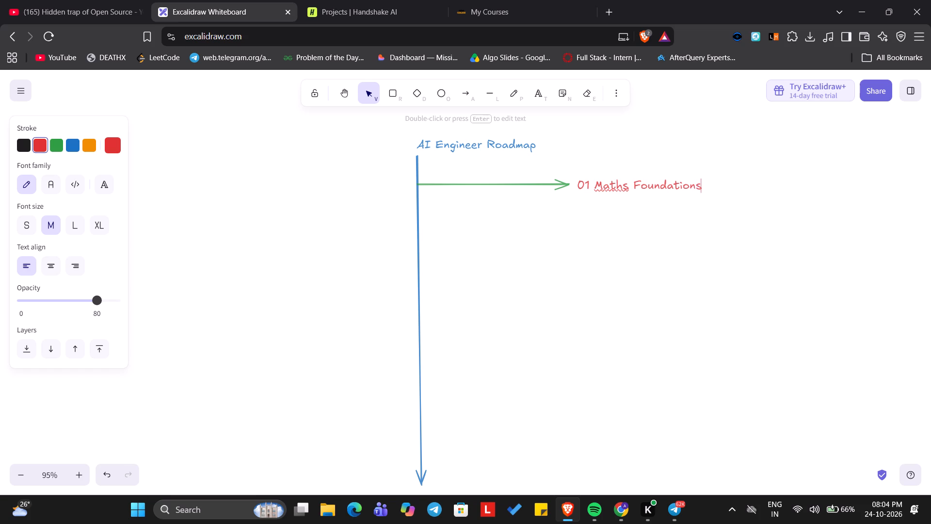
left_click(630, 189)
key("BackSpace")
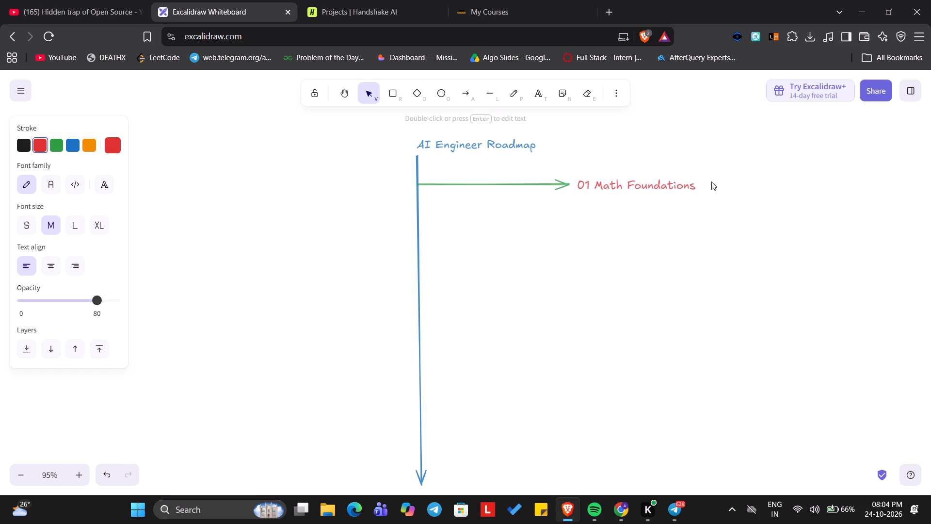
left_click(711, 181)
left_click(696, 184)
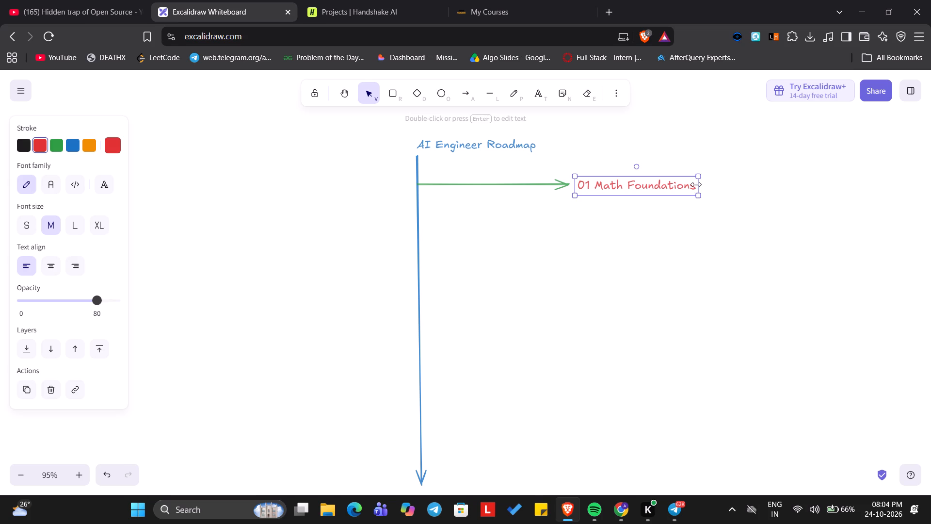
left_click(696, 184)
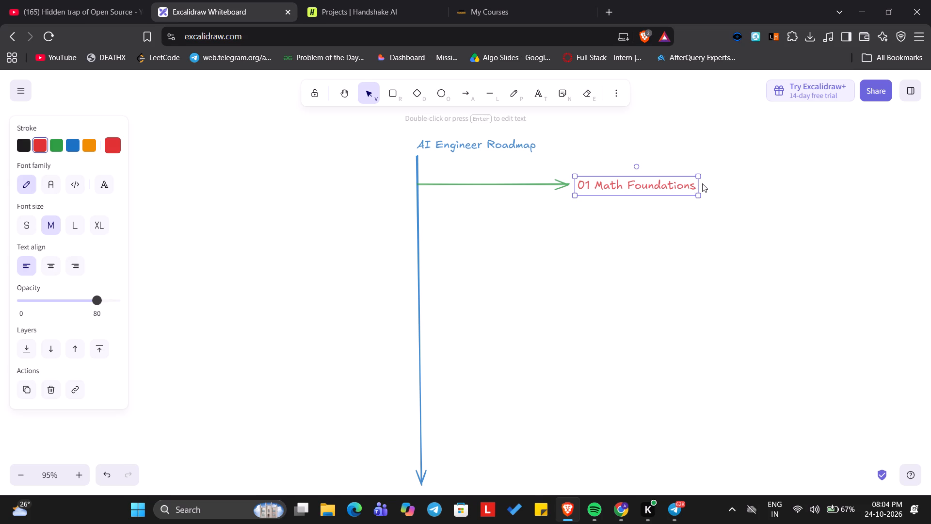
left_click(702, 183)
left_click(695, 185)
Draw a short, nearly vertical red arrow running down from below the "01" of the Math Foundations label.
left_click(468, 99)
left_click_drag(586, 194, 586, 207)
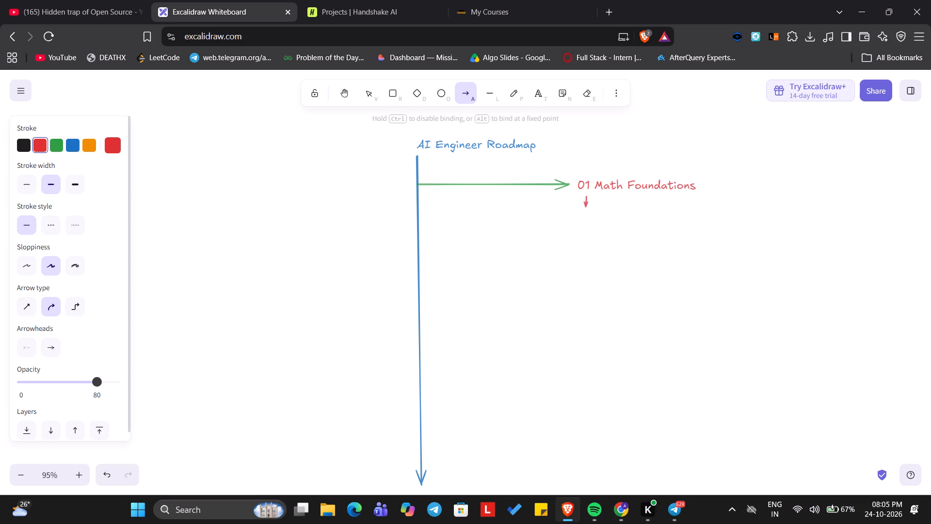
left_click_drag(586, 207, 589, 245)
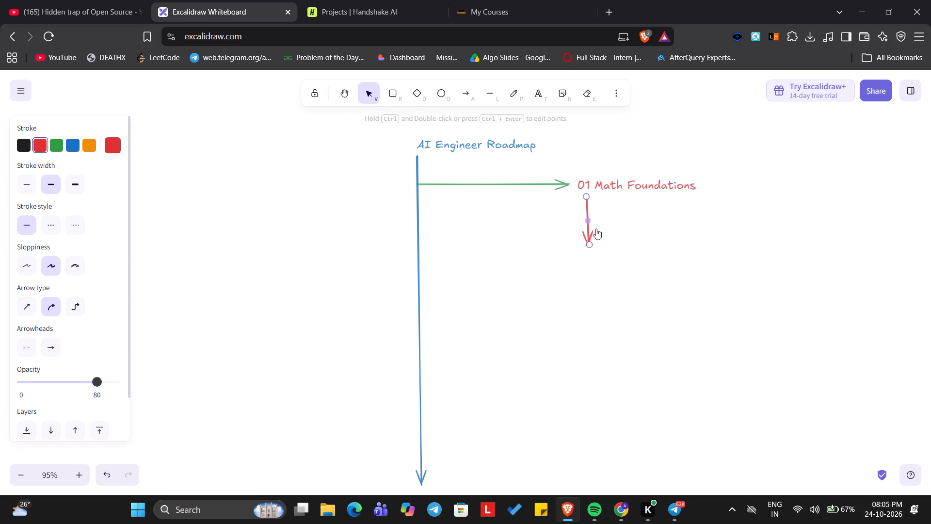
Draw a short horizontal red arrow branching rightward just below the start of the "01 Math Foundations" label.
left_click(470, 98)
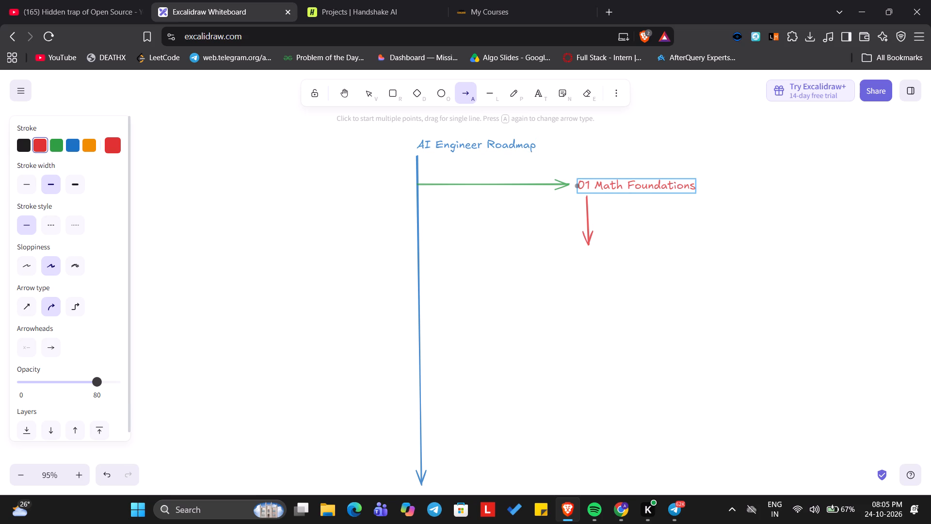
left_click_drag(586, 201, 595, 201)
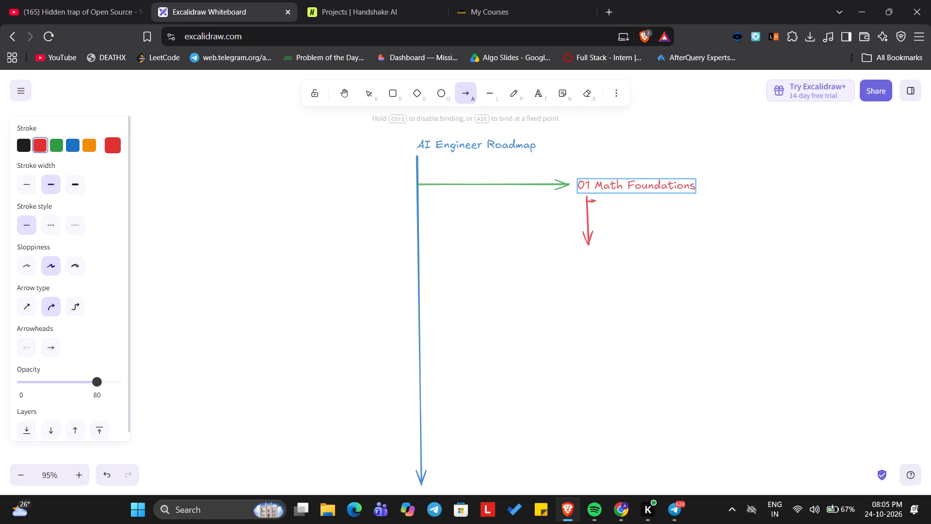
left_click_drag(595, 201, 681, 192)
left_click_drag(681, 192, 616, 201)
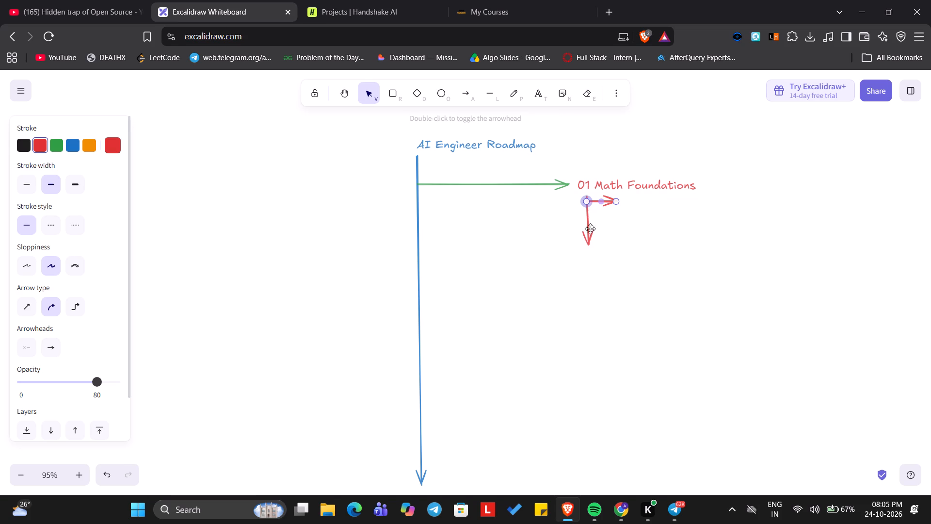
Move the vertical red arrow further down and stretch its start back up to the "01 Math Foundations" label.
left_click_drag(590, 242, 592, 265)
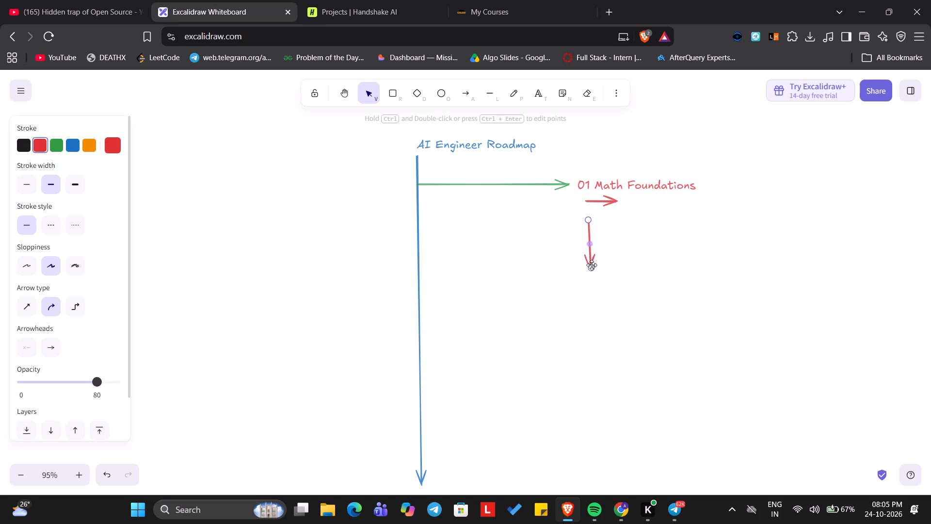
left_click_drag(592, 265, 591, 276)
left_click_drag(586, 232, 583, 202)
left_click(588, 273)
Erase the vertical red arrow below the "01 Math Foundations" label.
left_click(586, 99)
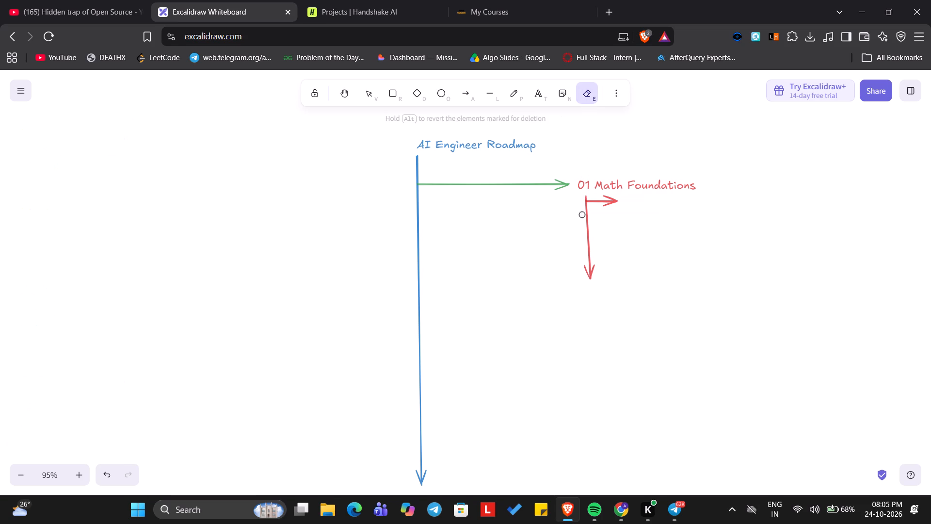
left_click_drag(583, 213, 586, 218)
Draw a plain, nearly vertical red line down from the "01" label, passing the start of the short horizontal arrow.
left_click(495, 93)
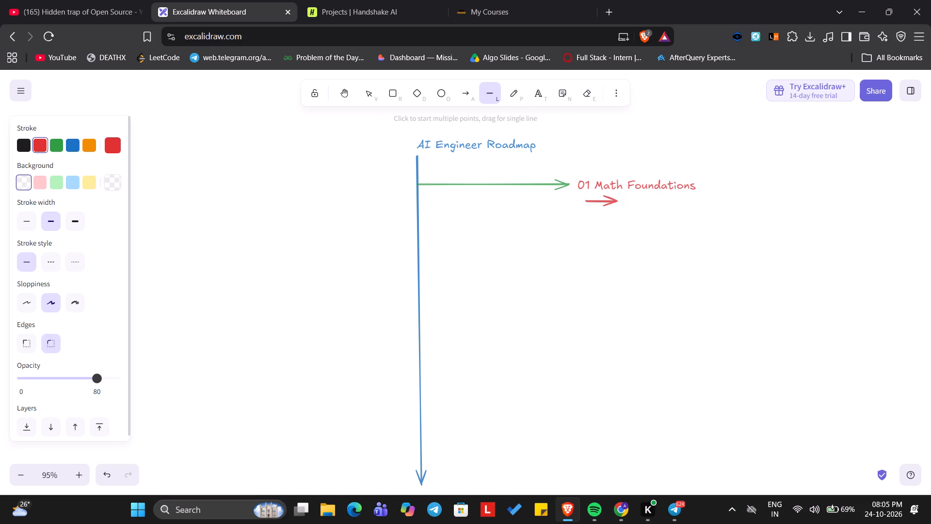
left_click_drag(586, 192, 590, 233)
left_click_drag(590, 233, 590, 286)
left_click_drag(590, 286, 590, 293)
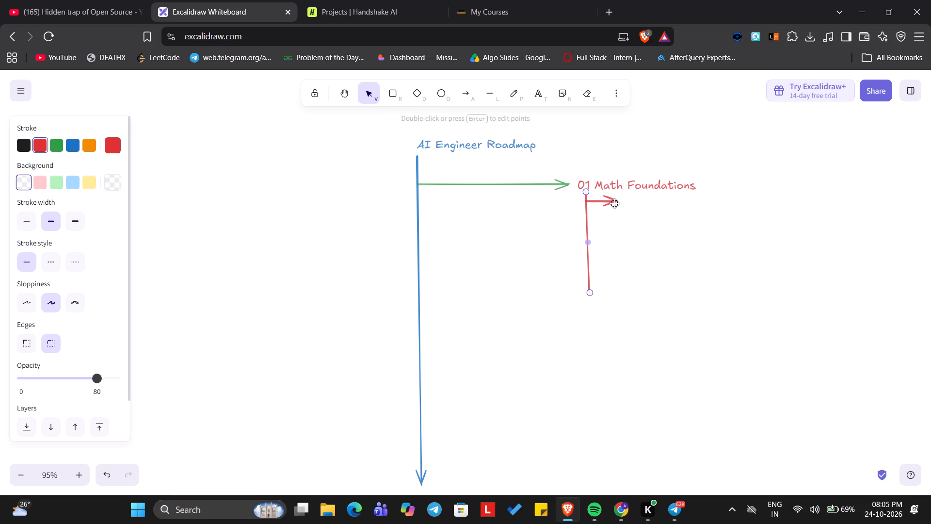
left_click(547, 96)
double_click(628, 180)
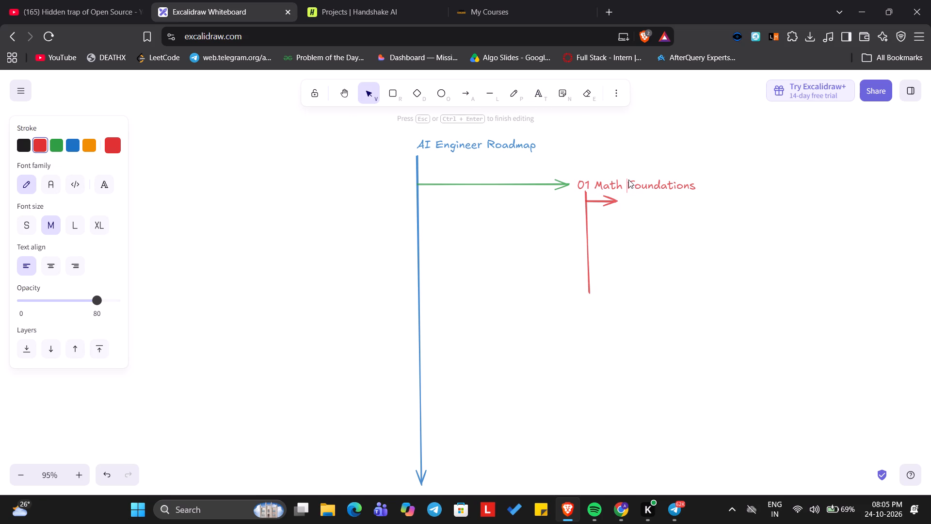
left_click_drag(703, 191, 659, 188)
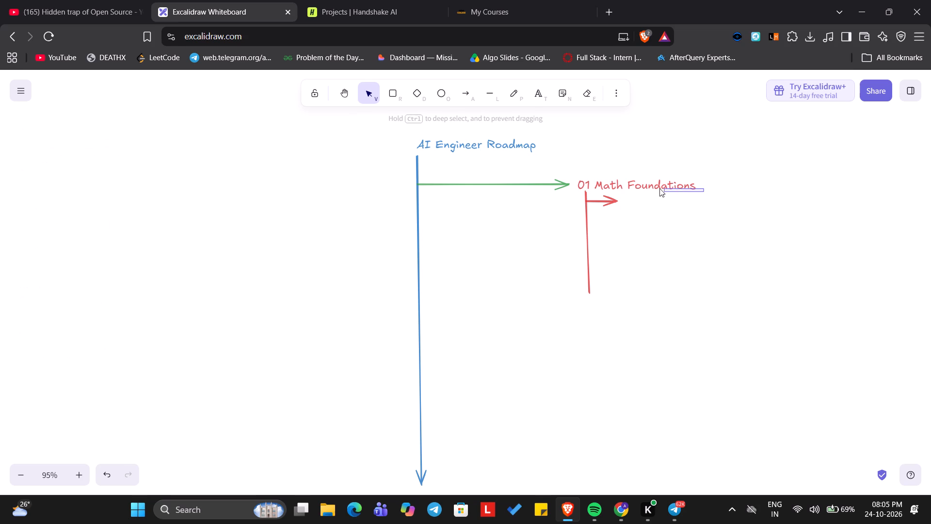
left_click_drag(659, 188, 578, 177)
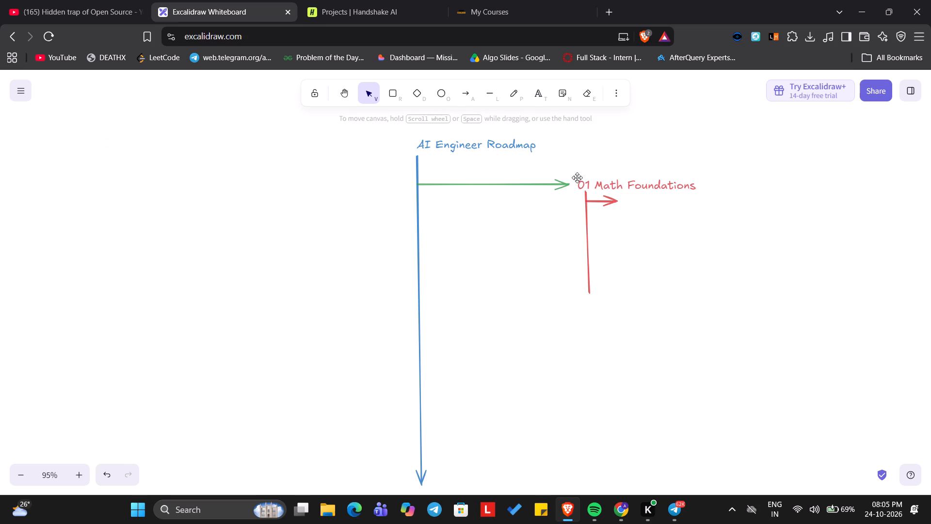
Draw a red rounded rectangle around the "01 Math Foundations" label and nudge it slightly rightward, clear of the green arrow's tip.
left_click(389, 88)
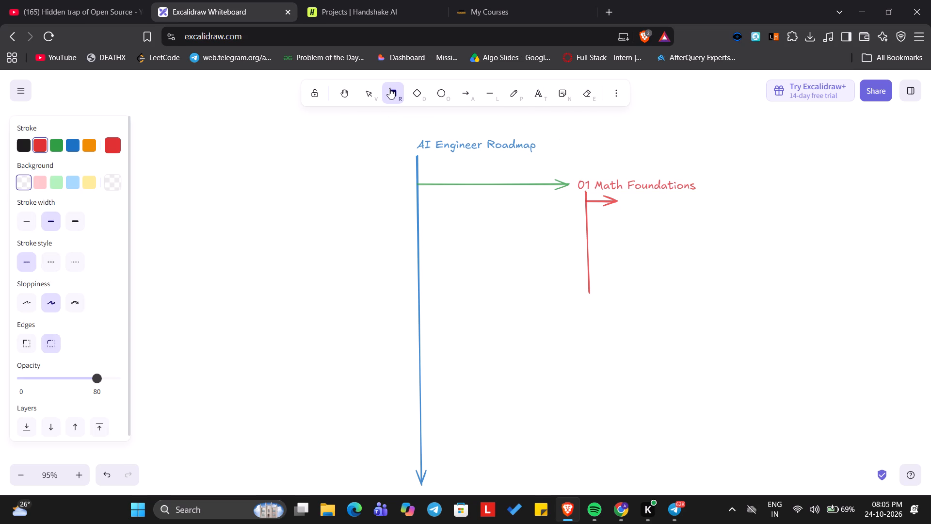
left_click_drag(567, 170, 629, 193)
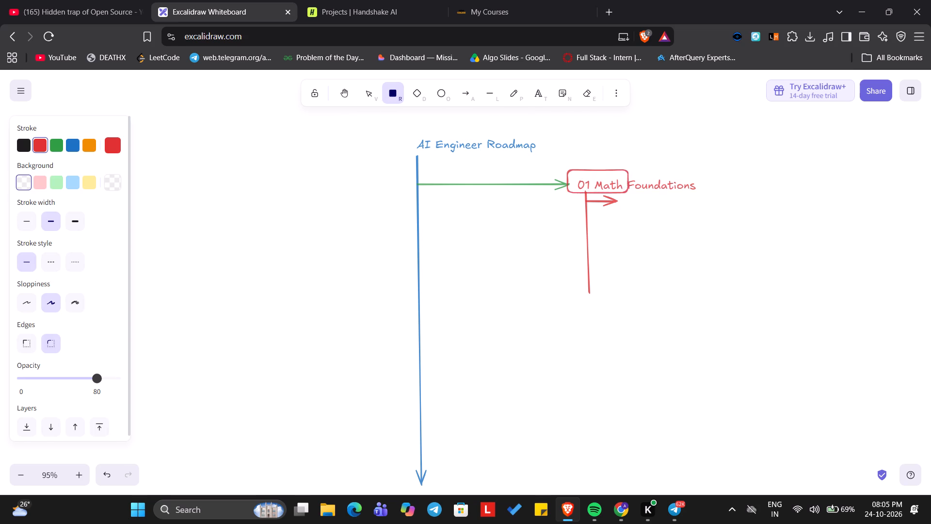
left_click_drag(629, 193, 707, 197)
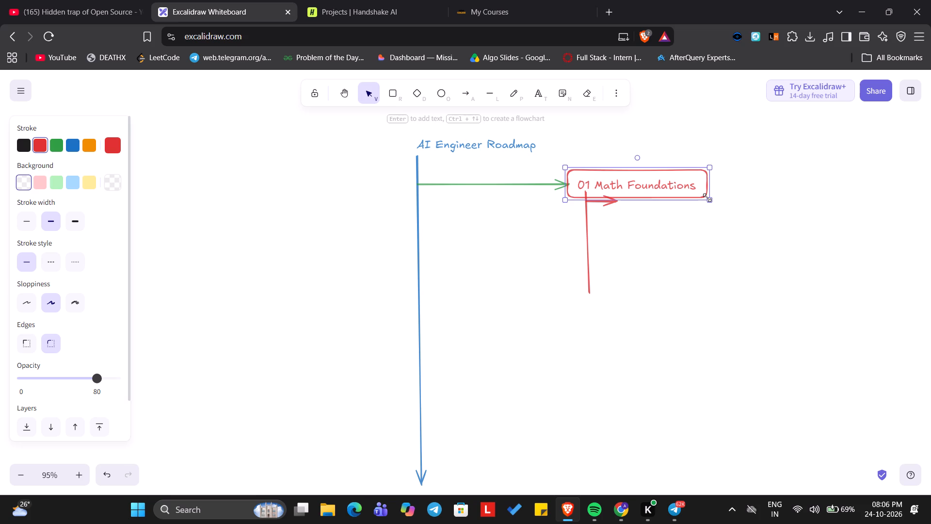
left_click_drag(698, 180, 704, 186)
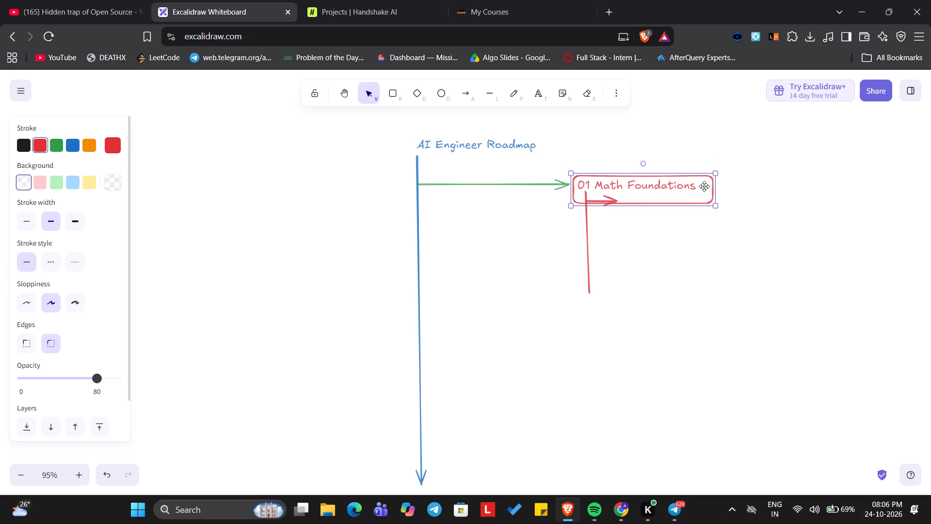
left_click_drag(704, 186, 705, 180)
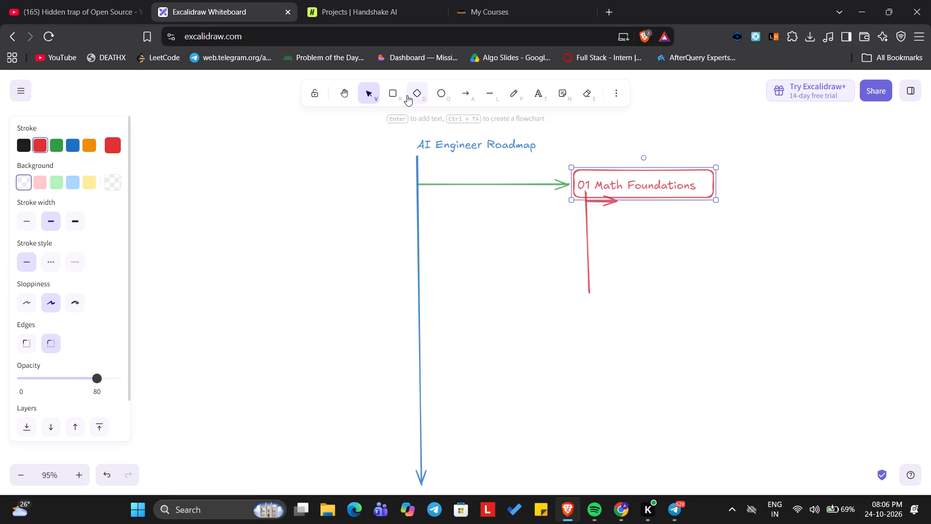
Erase the red rectangle around "01 Math Foundations" along with the vertical red line and short red arrow below the label.
left_click(591, 98)
left_click_drag(604, 173, 618, 169)
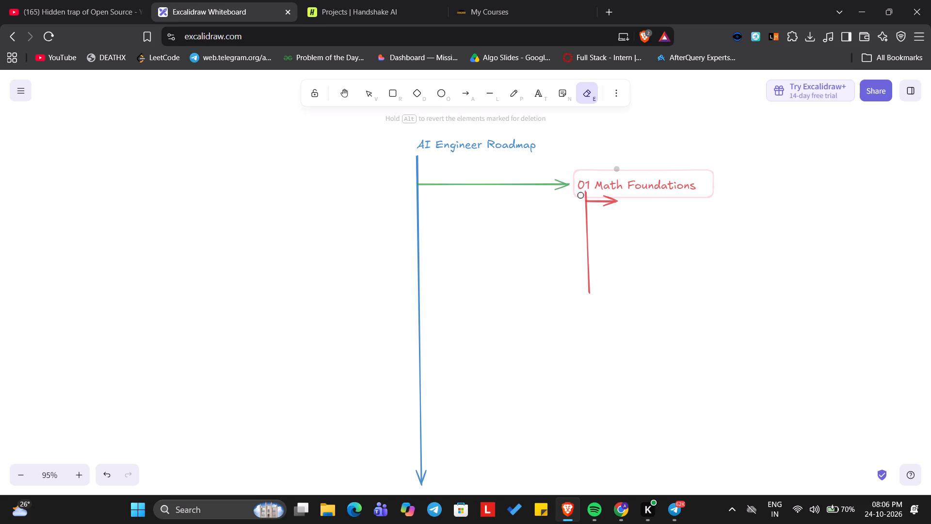
left_click_drag(580, 195, 611, 201)
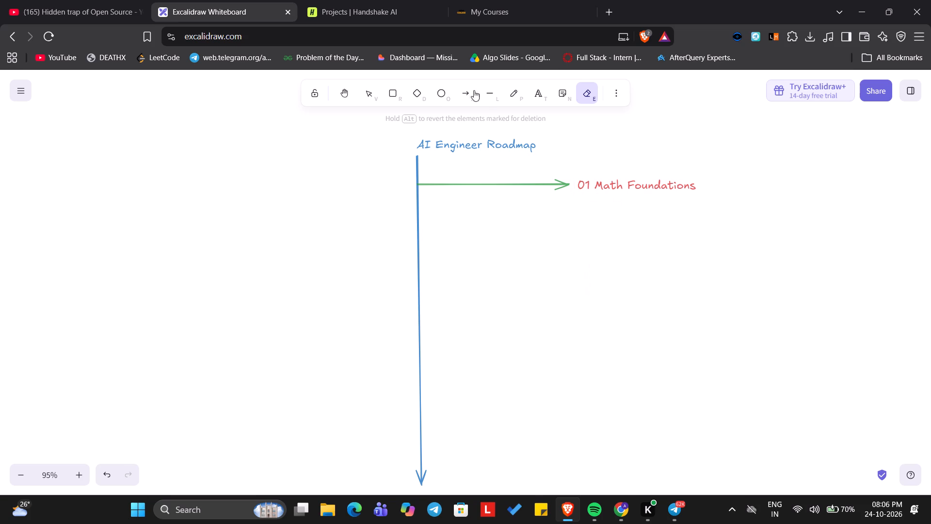
Move the "01 Math Foundations" label slightly leftward so it starts right at the tip of the green arrow.
left_click(379, 100)
left_click_drag(565, 162, 719, 192)
left_click_drag(673, 181, 657, 180)
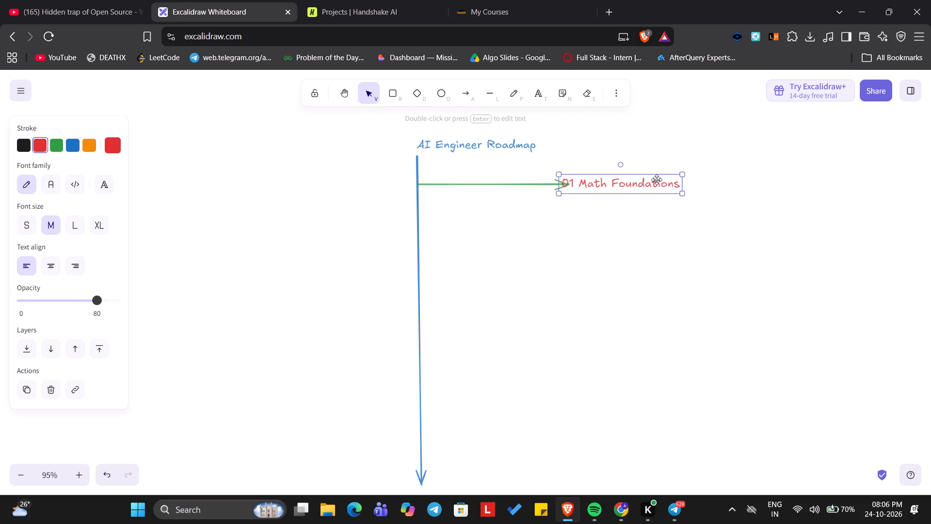
left_click_drag(657, 180, 665, 180)
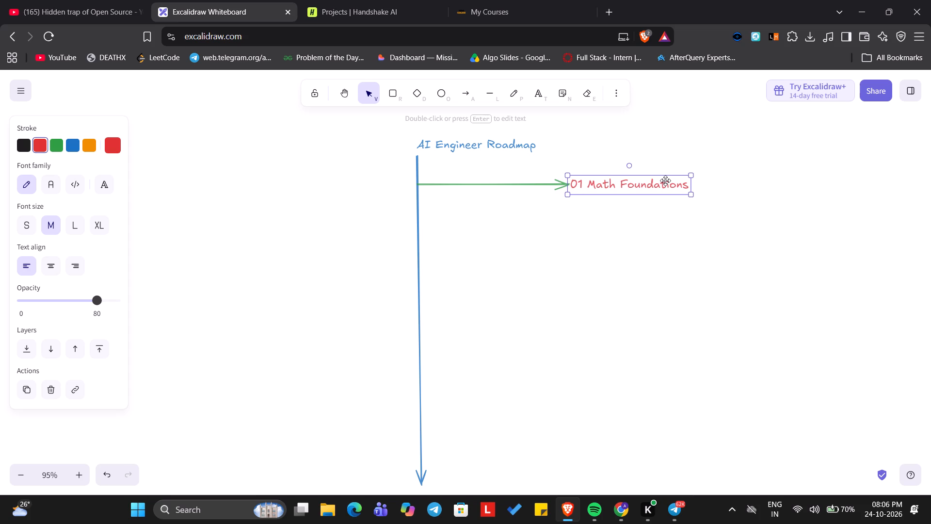
left_click_drag(665, 180, 664, 181)
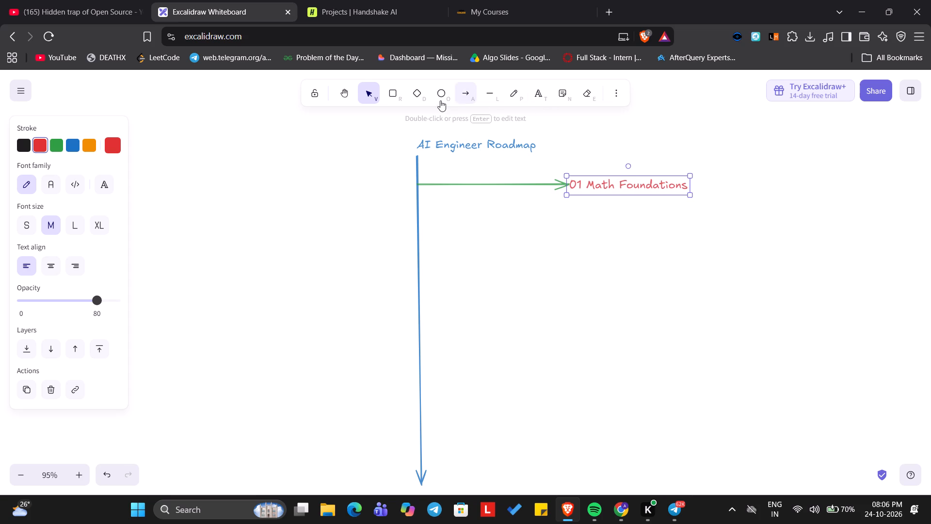
Set the font size of the "01 Math Foundations" label to L.
left_click(614, 87)
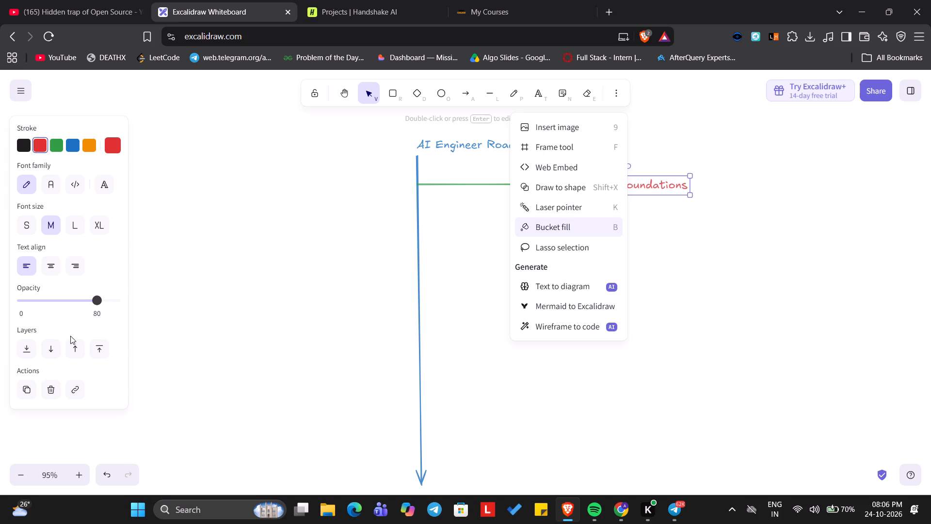
left_click(77, 229)
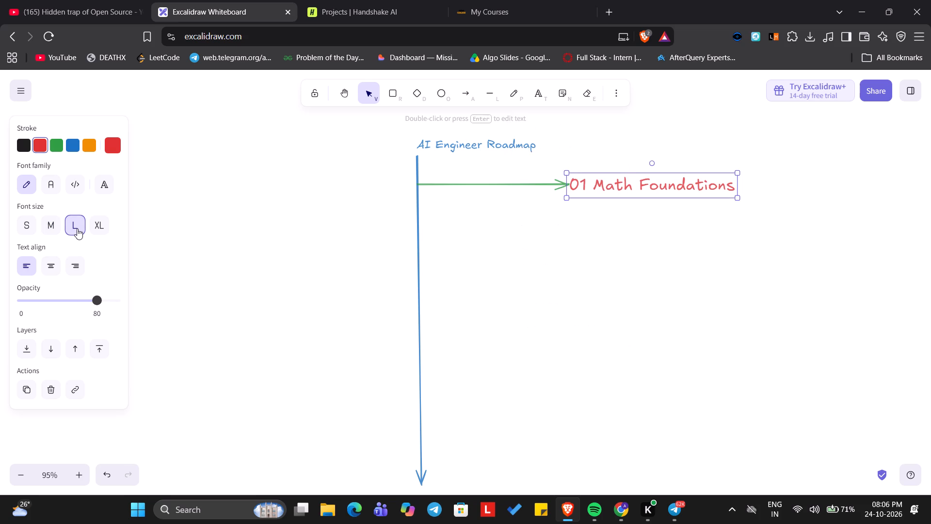
Nudge the "AI Engineer Roadmap" title slightly leftward and set its font size to L.
left_click_drag(403, 149, 435, 137)
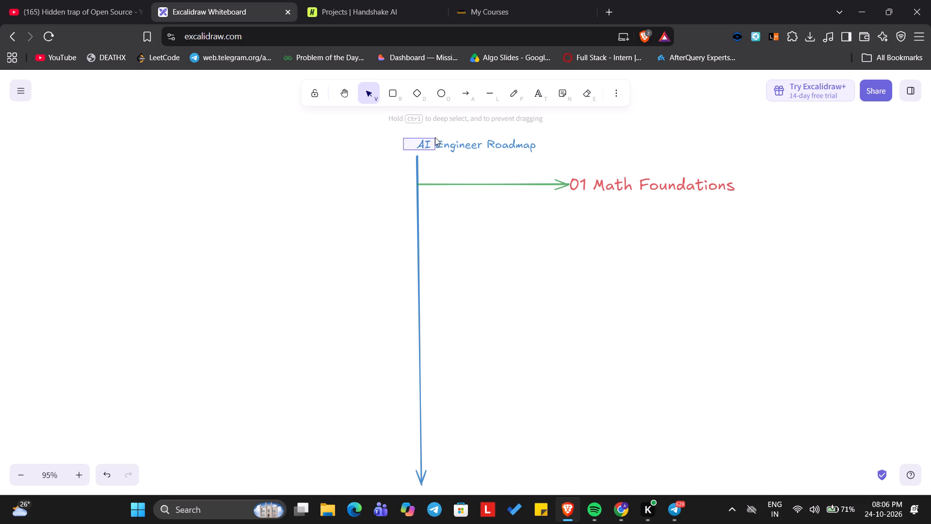
left_click_drag(435, 137, 557, 131)
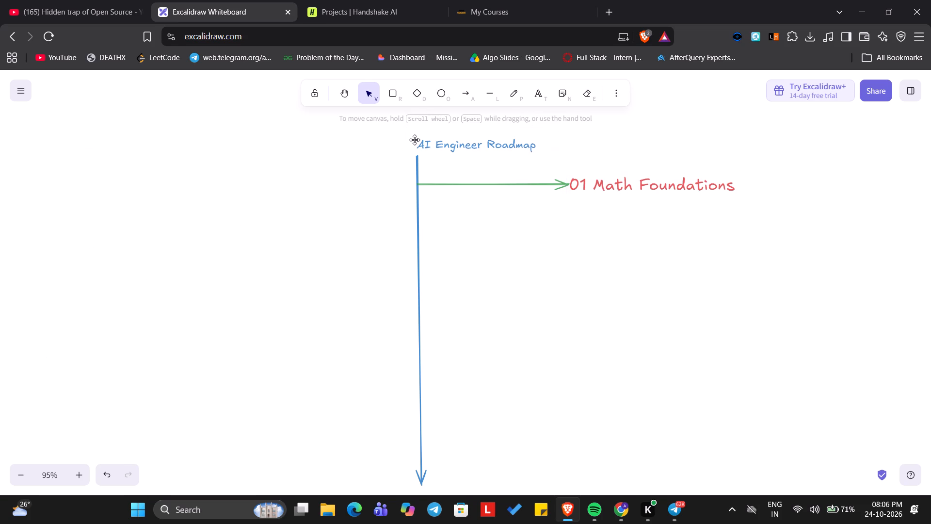
left_click(413, 138)
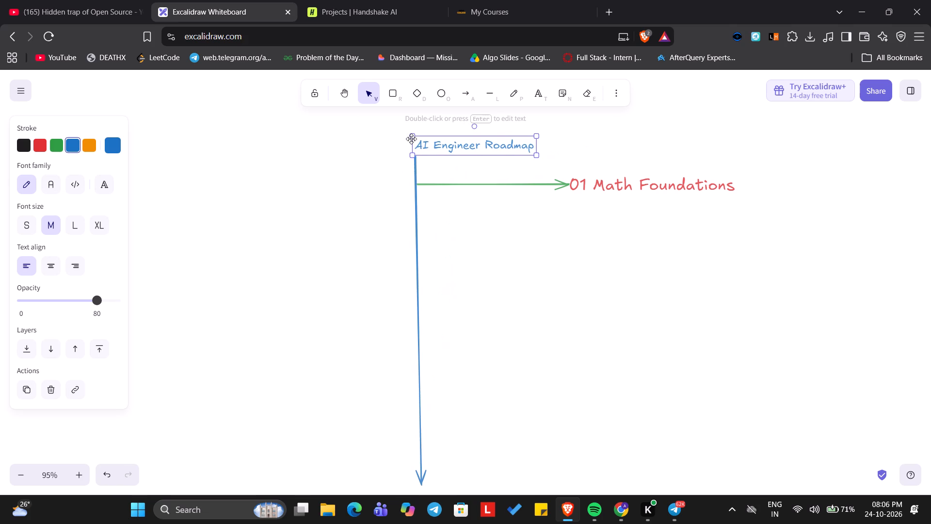
left_click(76, 221)
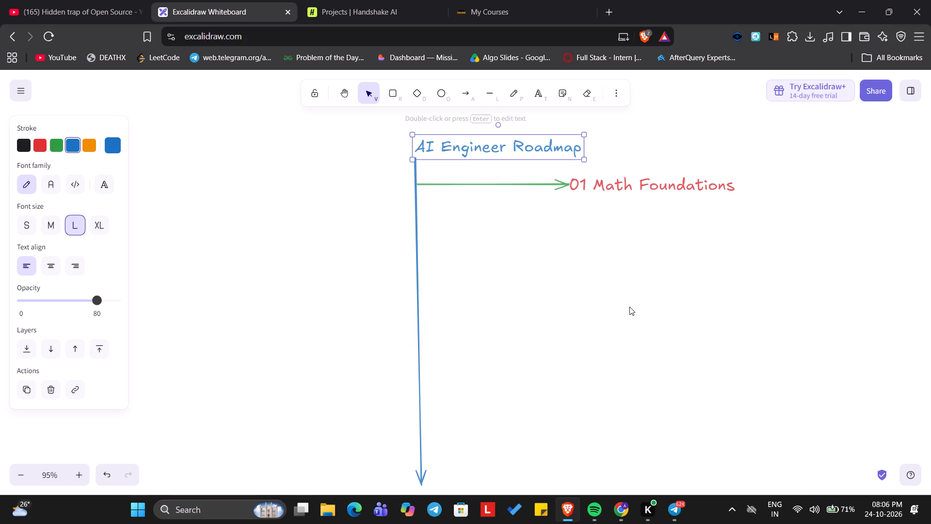
Start a new red line with the Line tool.
left_click(488, 92)
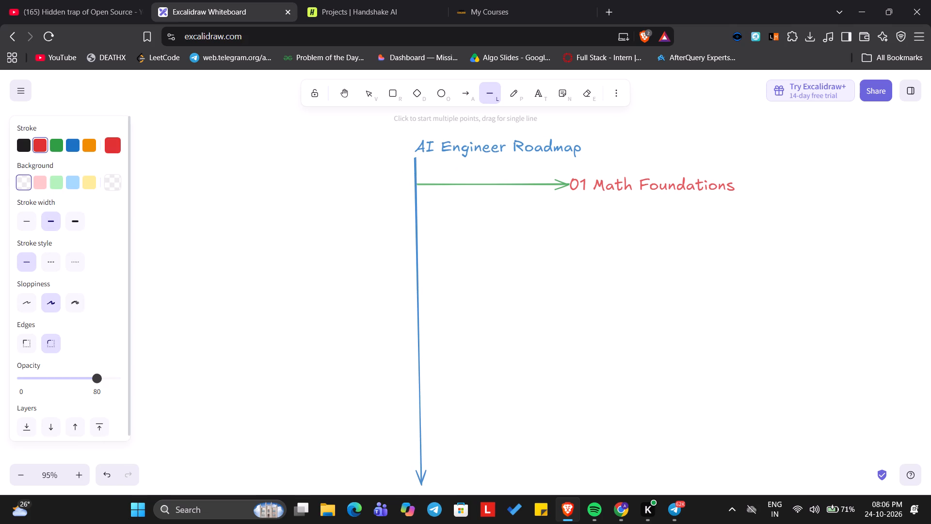
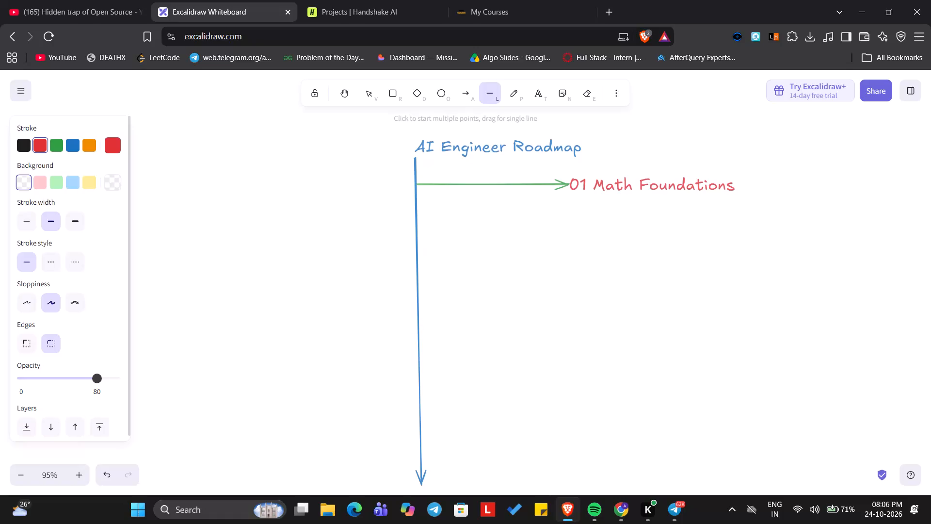
Draw a near-vertical red line down from beneath the "01 Math Foundations" label as the trunk for its sub-topics.
left_click_drag(609, 194, 614, 308)
left_click_drag(614, 308, 611, 294)
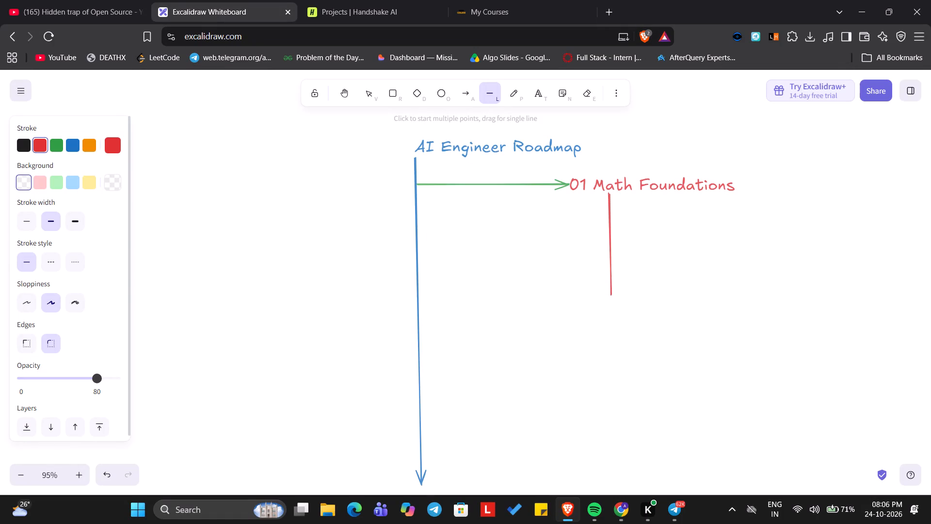
left_click_drag(611, 294, 611, 298)
Draw a short horizontal red arrow branching rightward from near the top of the red line.
left_click(467, 96)
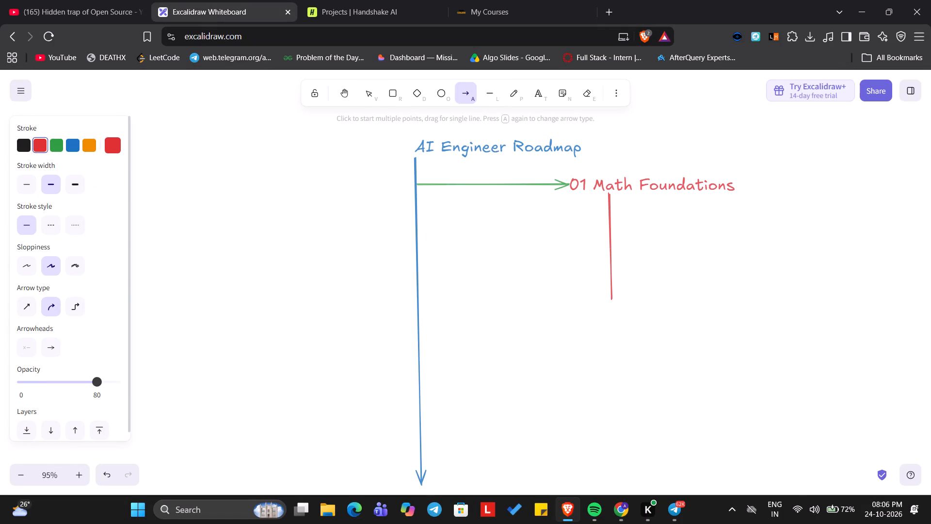
left_click_drag(610, 206, 637, 207)
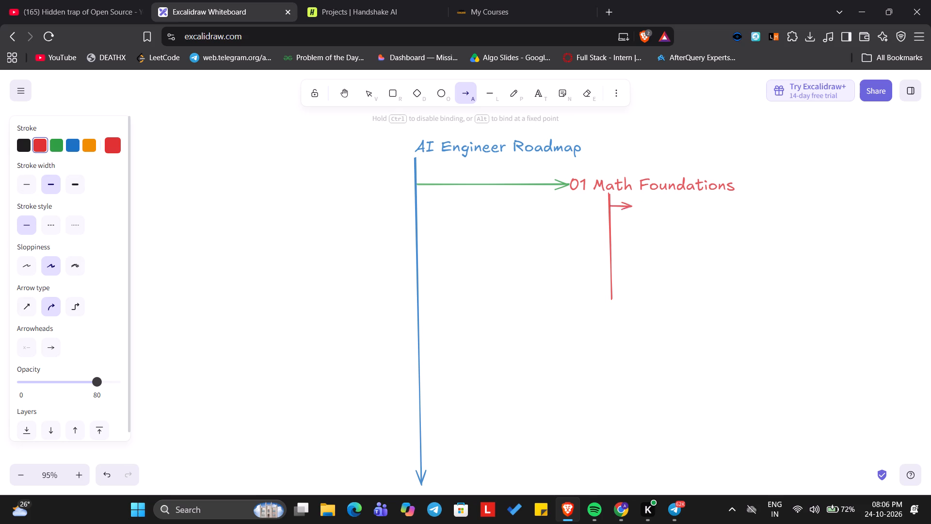
left_click_drag(637, 207, 658, 206)
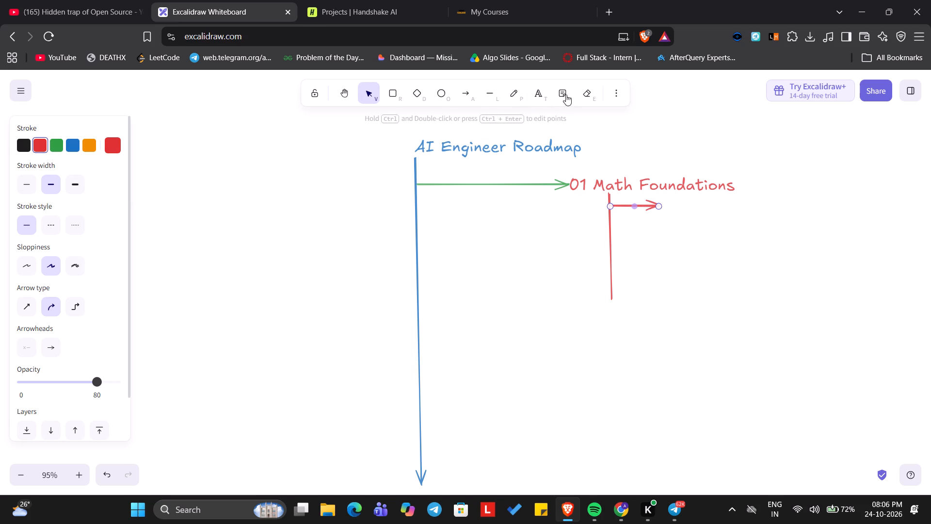
Add the orange, M-size text "Linear Alzebra" at the tip of the red branch arrow.
left_click(541, 92)
left_click(53, 222)
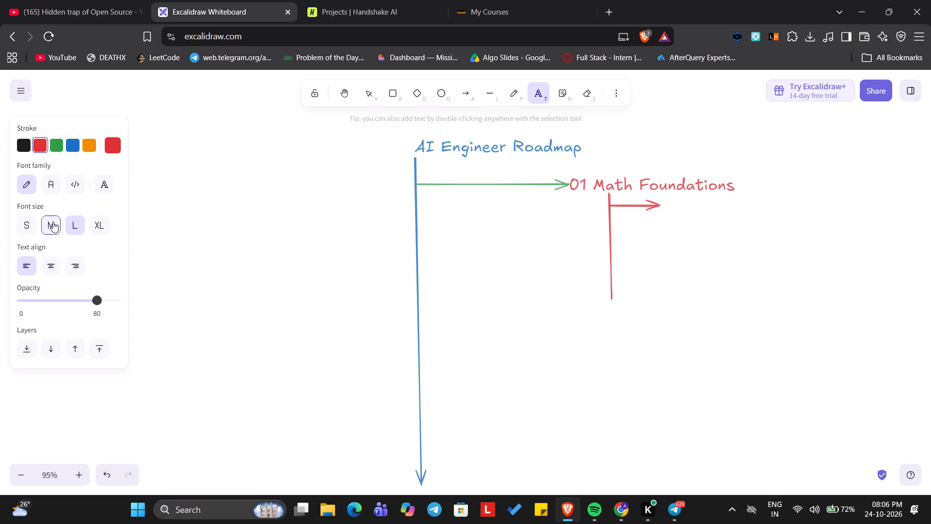
left_click(667, 207)
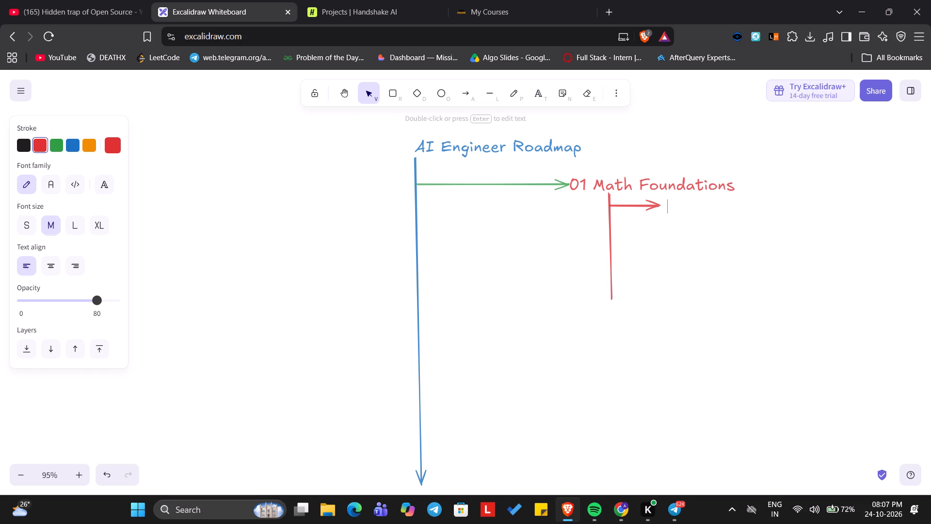
type("Linear")
key("space")
type("al")
key("BackSpace")
key("BackSpace")
key("BackSpace")
key("BackSpace")
key("BackSpace")
key("BackSpace")
key("BackSpace")
key("BackSpace")
key("BackSpace")
left_click(70, 147)
left_click(93, 144)
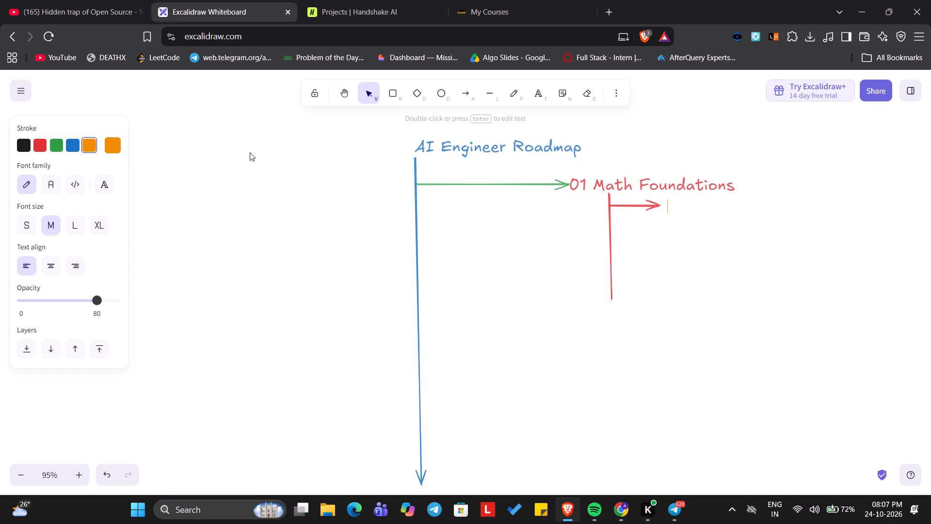
type("Linear Alzw")
key("BackSpace")
key("e")
type("bra")
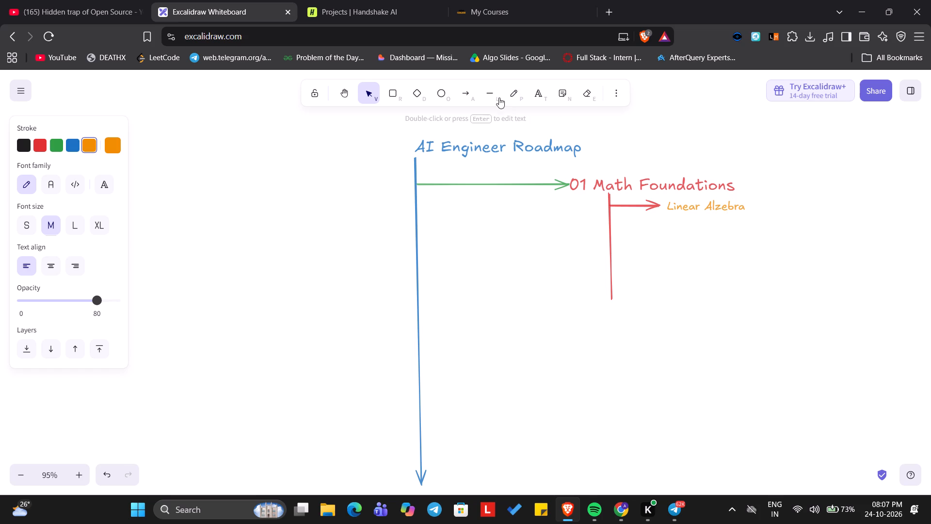
Draw a horizontal orange arrow from the red line, just below the "Linear Alzebra" branch arrow.
left_click(467, 92)
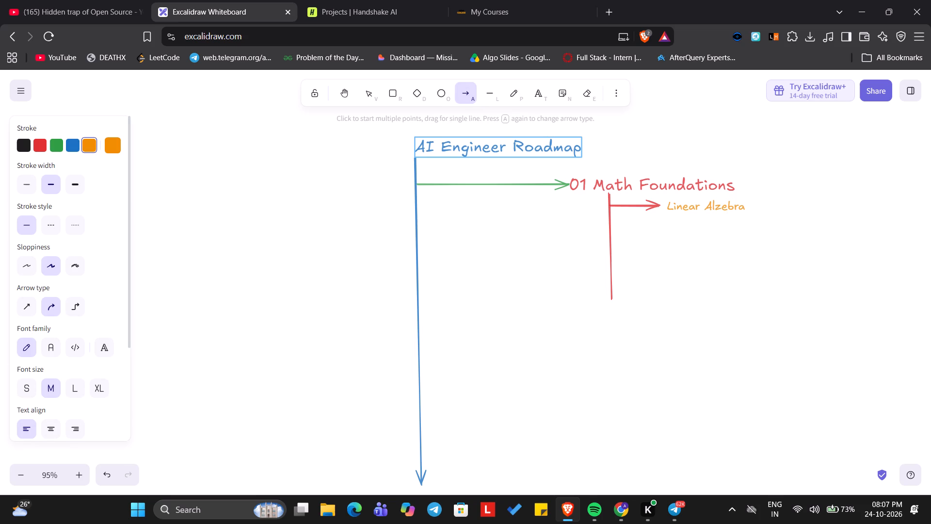
left_click_drag(610, 223, 664, 223)
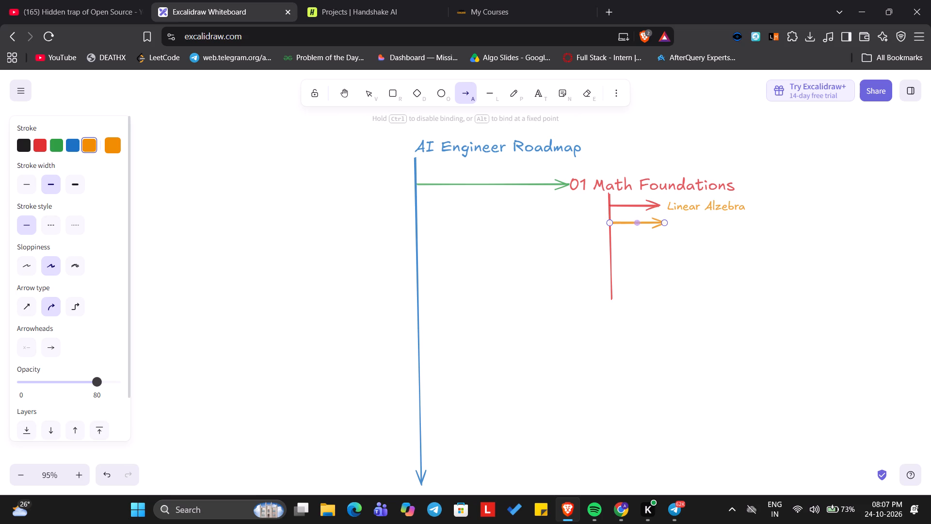
left_click_drag(664, 223, 664, 221)
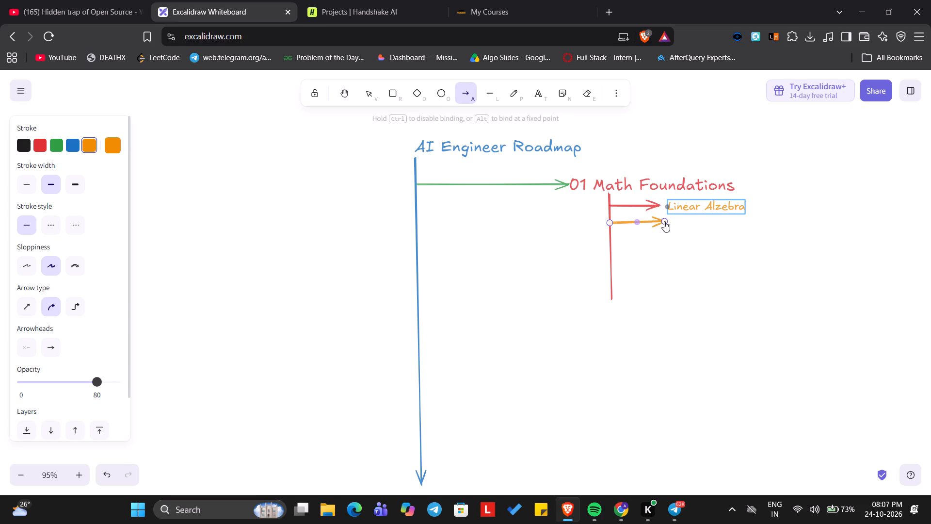
left_click(661, 221)
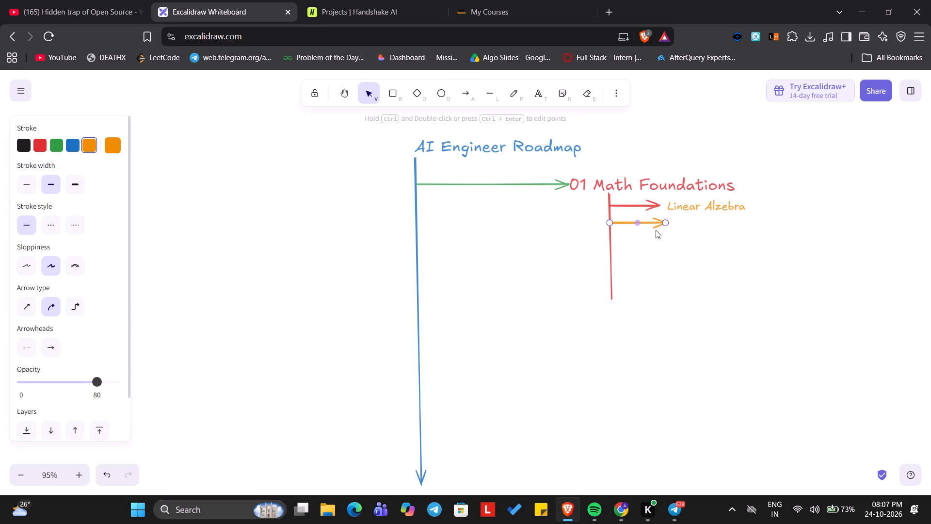
left_click(614, 199)
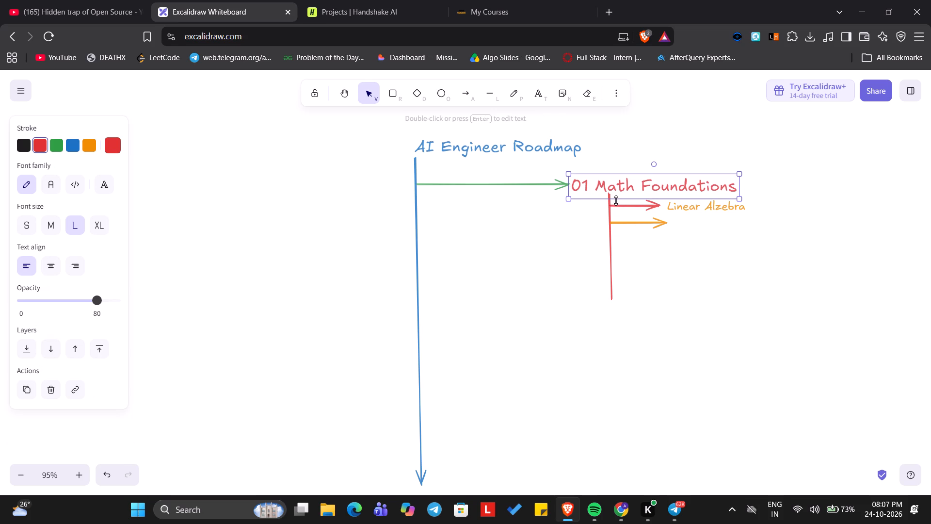
Draw another orange arrow from the red line below the first orange one and start it on the line.
left_click(467, 96)
left_click_drag(613, 238, 674, 238)
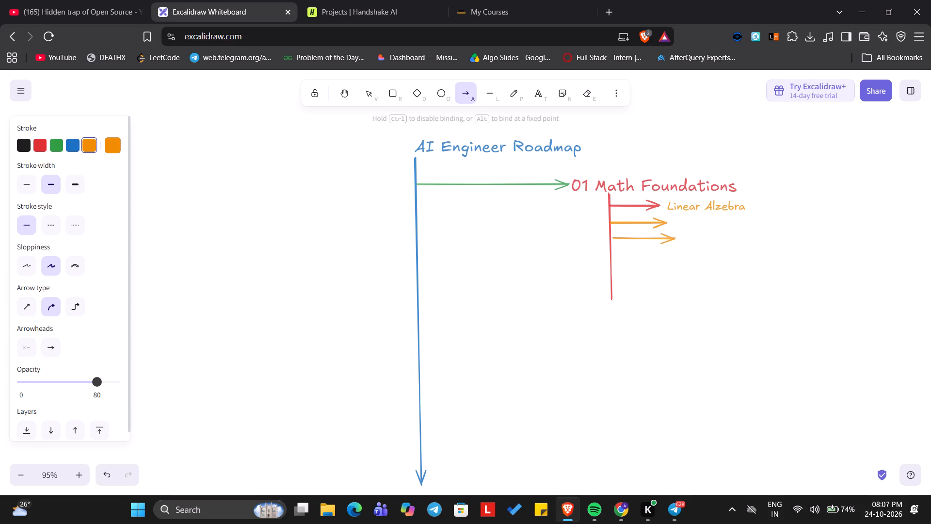
left_click_drag(674, 238, 672, 237)
left_click_drag(672, 237, 671, 236)
left_click(643, 238)
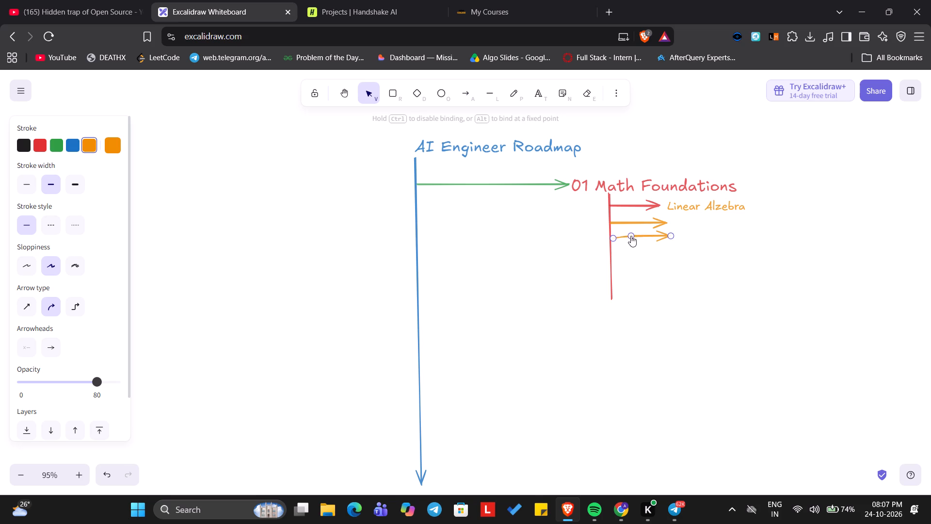
left_click(617, 236)
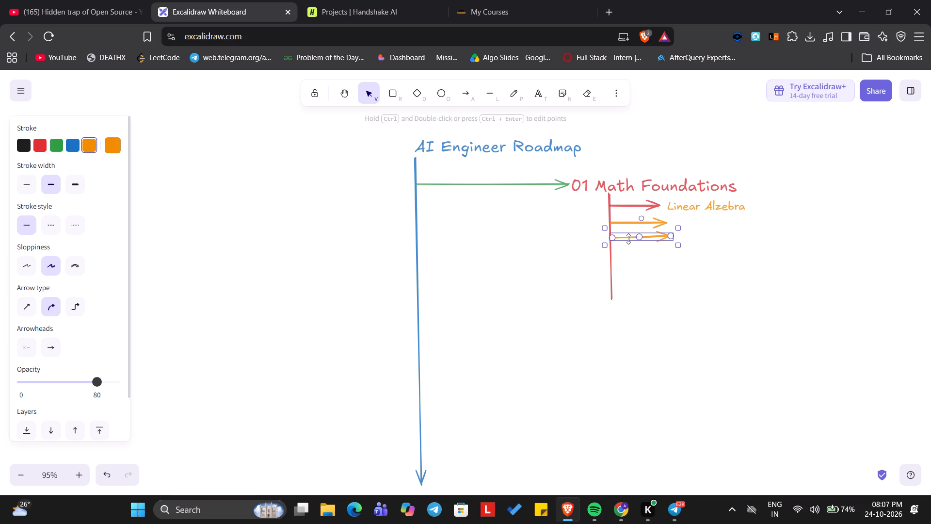
Copy the lower orange arrow and place the duplicate beneath it, starting on the red line.
key("ctrl+c")
left_click(626, 256)
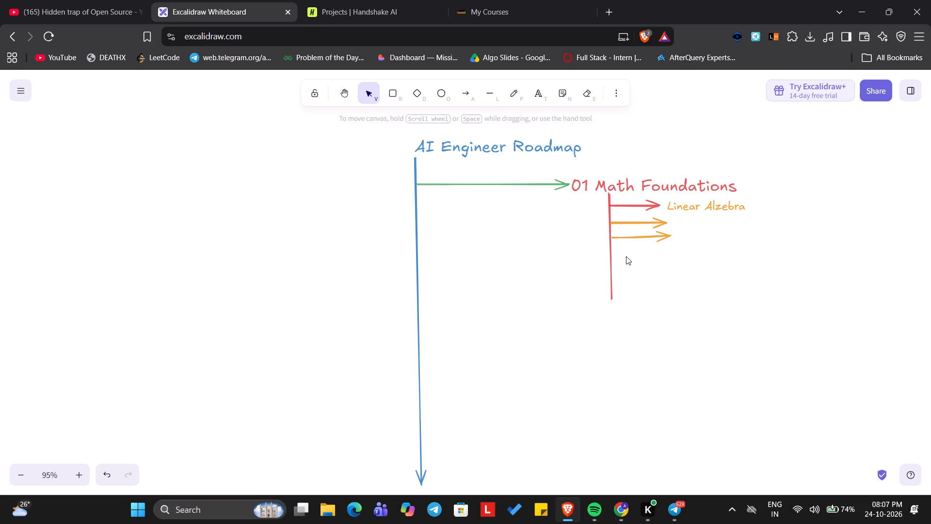
key("ctrl+v")
left_click(628, 257)
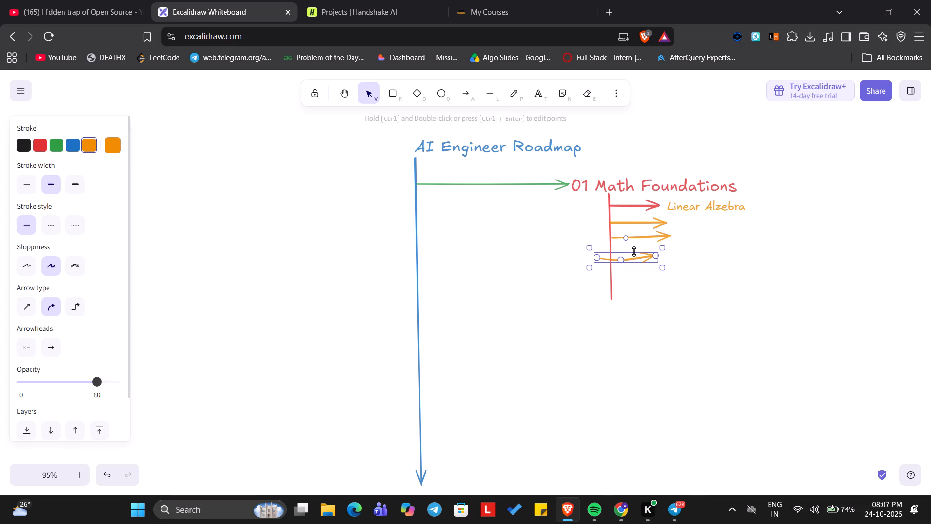
left_click_drag(634, 258, 649, 254)
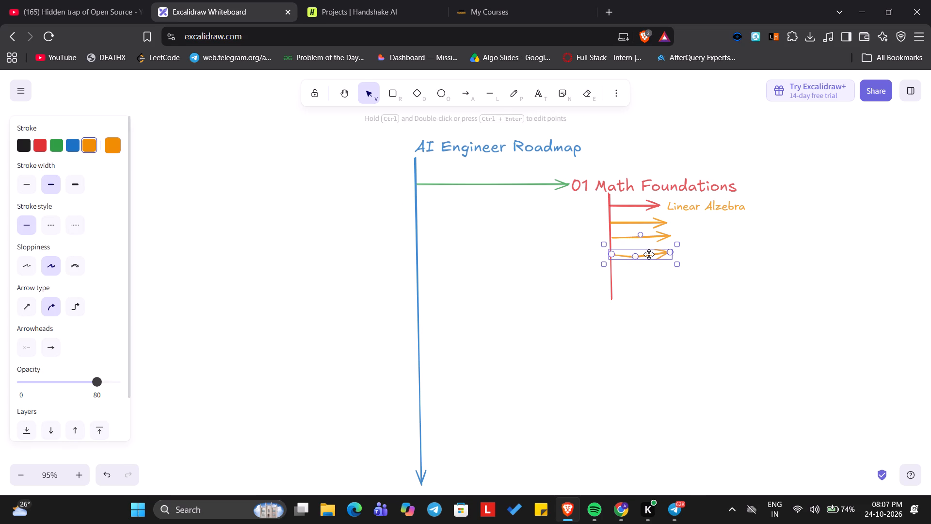
left_click_drag(649, 254, 650, 256)
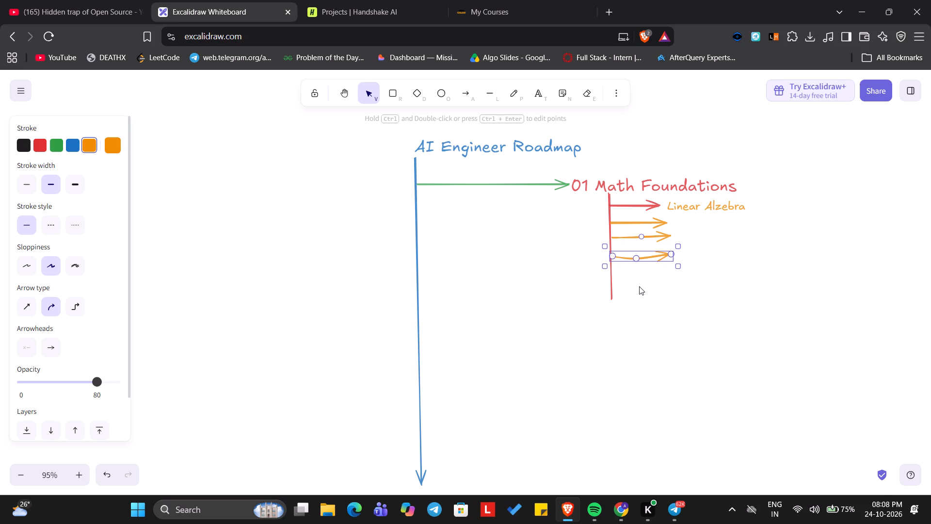
Paste another copy of the orange arrow and position it near the bottom of the red line as the fifth branch.
left_click(639, 290)
left_click(638, 284)
key("ctrl+v")
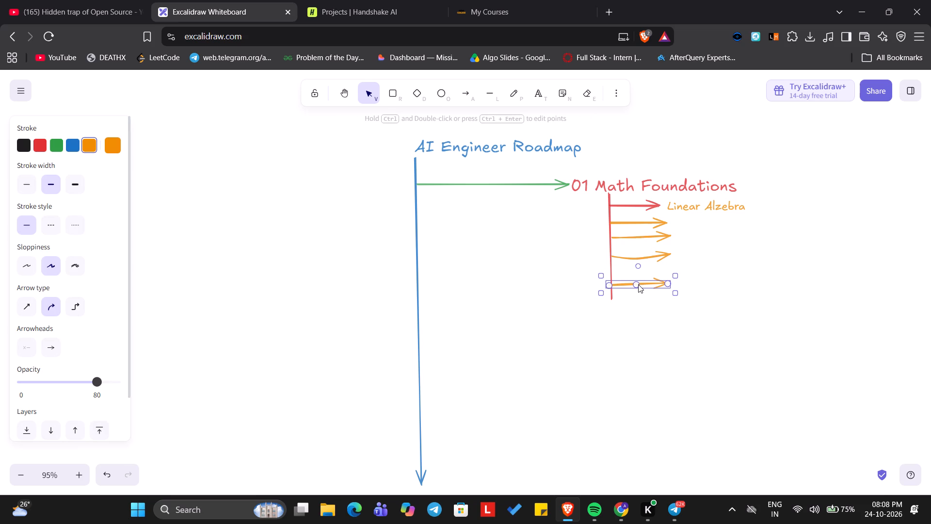
left_click(641, 283)
left_click_drag(651, 285, 656, 280)
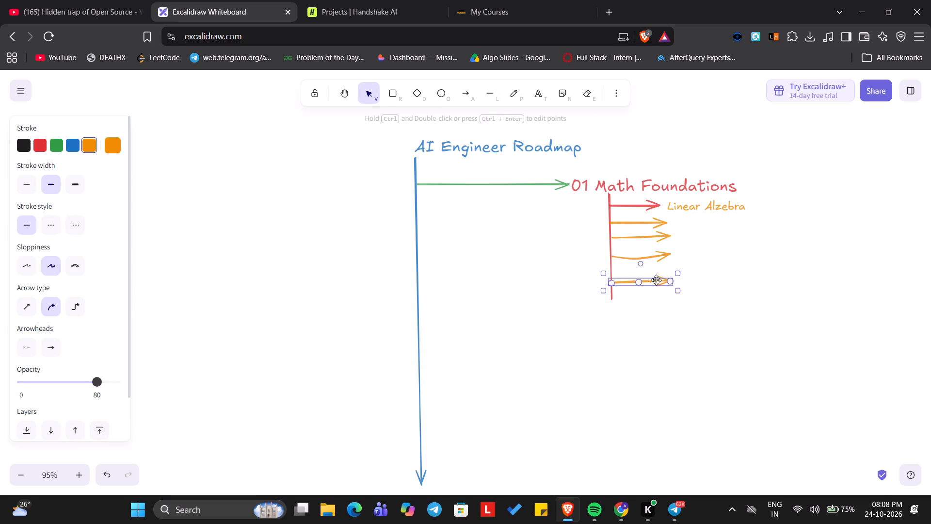
left_click_drag(656, 280, 656, 277)
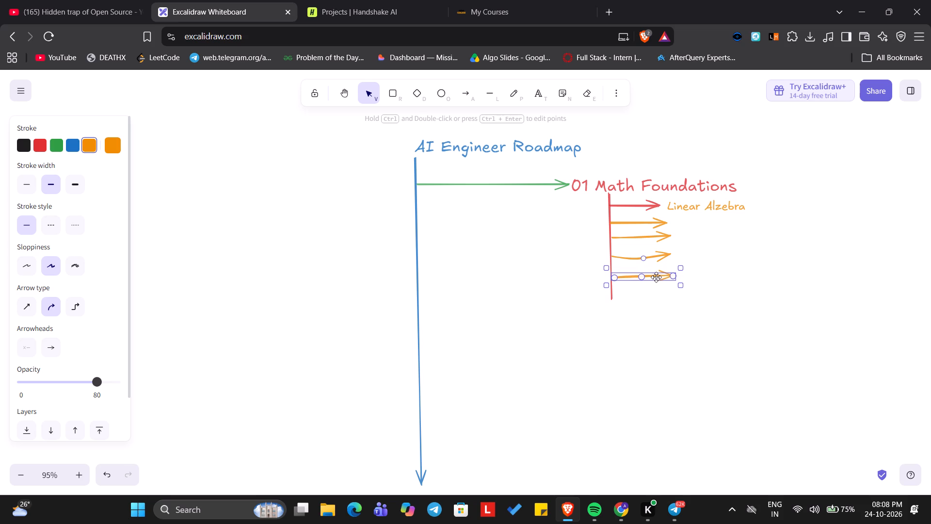
Copy the "Linear Alzebra" label and paste three duplicates at the second branch arrow.
left_click(671, 210)
key("ctrl+c")
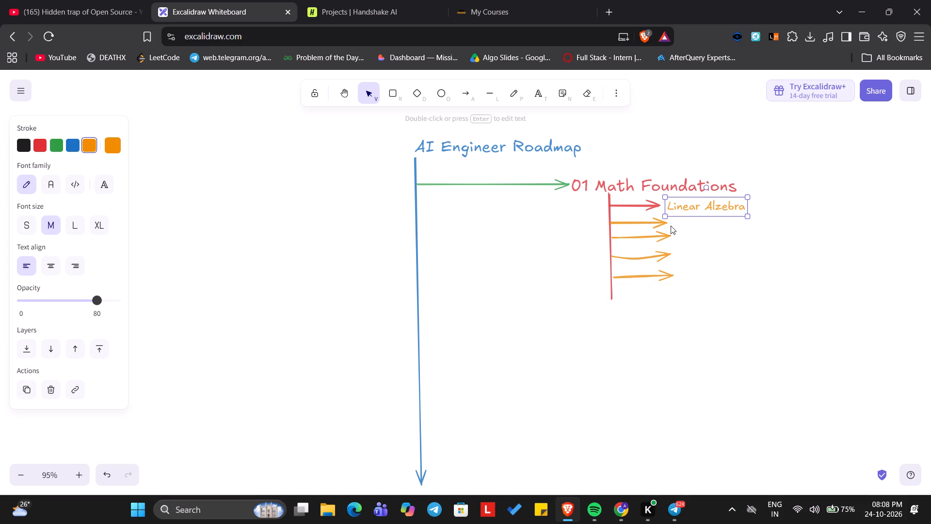
left_click(672, 223)
left_click(672, 223)
key("ctrl+v")
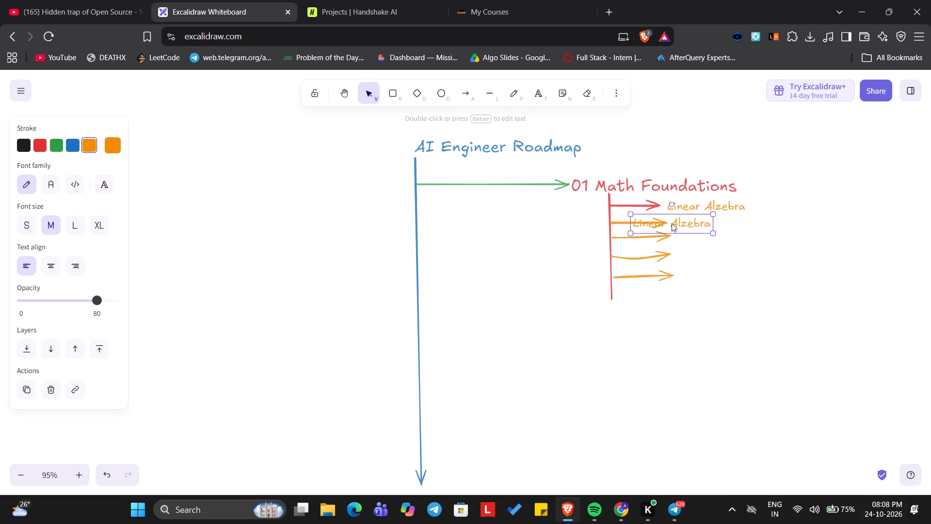
key("ctrl+v")
key("ctrl+v")
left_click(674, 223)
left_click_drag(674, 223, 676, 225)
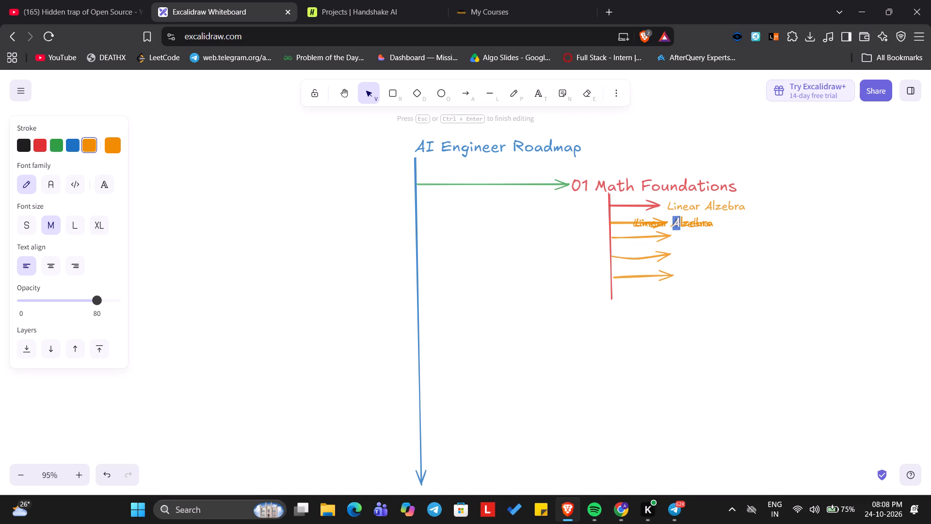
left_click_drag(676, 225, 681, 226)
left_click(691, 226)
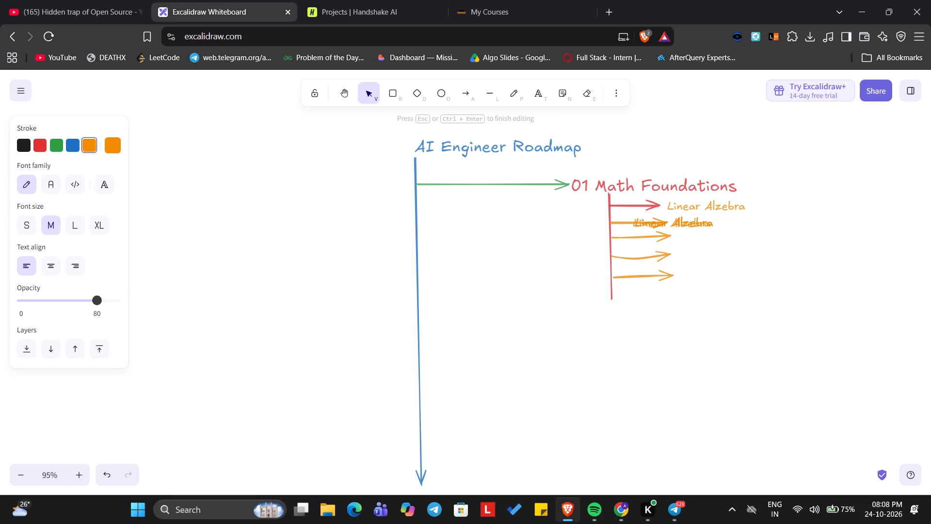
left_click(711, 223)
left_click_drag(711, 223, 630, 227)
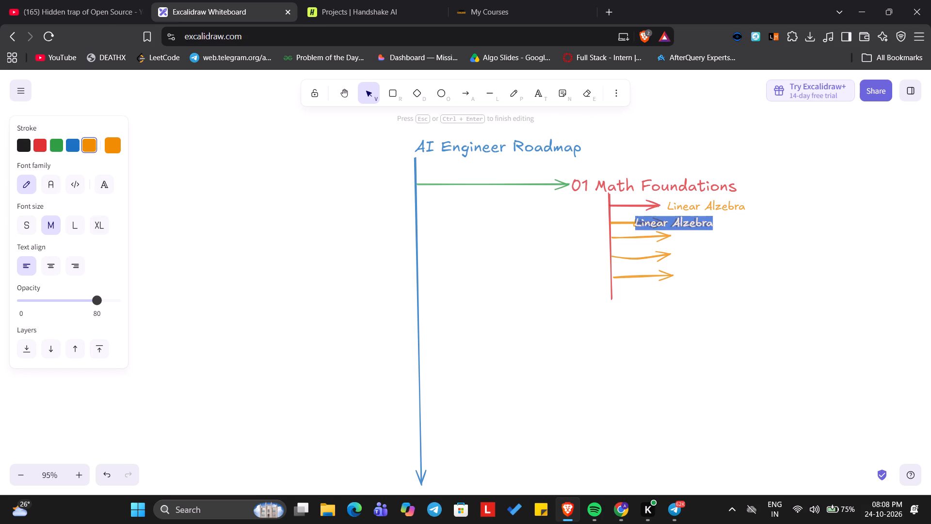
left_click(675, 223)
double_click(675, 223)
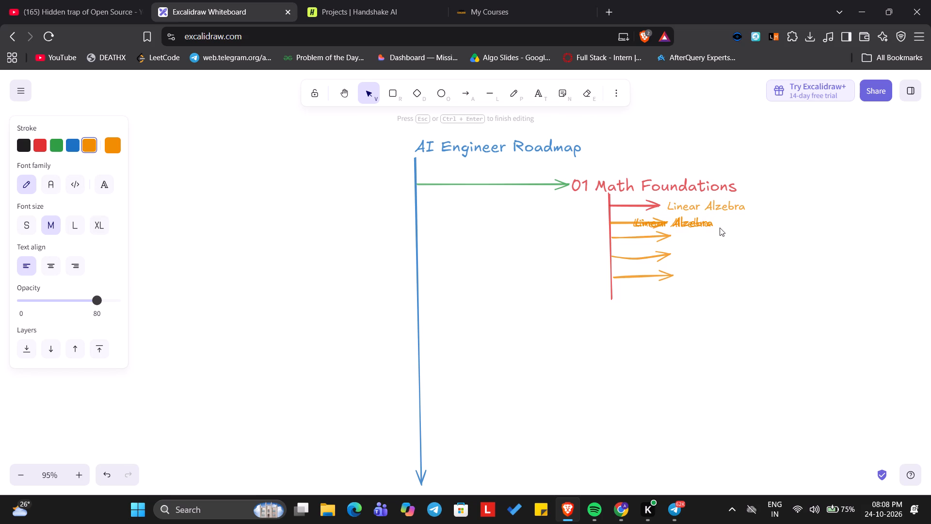
Move the three stacked "Linear Alzebra" duplicates to the heads of the fifth, fourth and second branch arrows, one beside each.
left_click_drag(719, 227, 706, 227)
left_click(706, 227)
left_click_drag(706, 227, 742, 274)
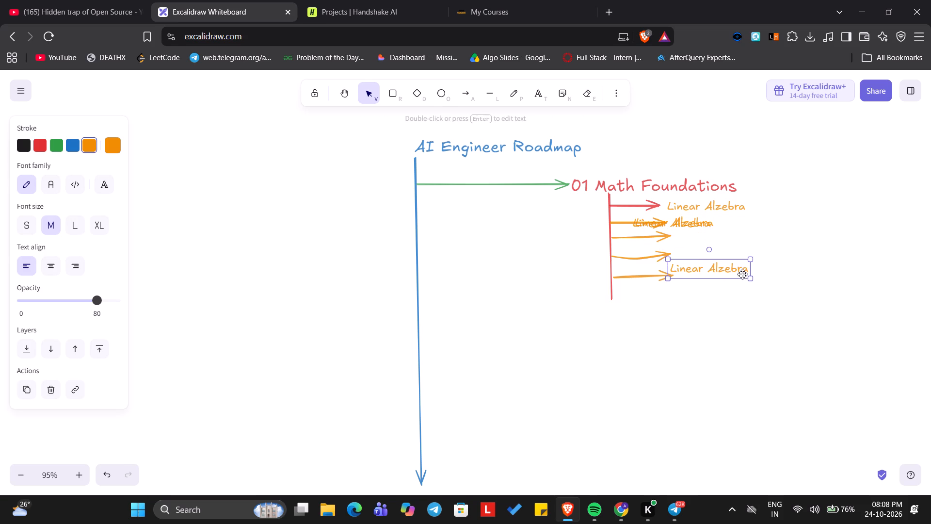
left_click_drag(742, 274, 744, 280)
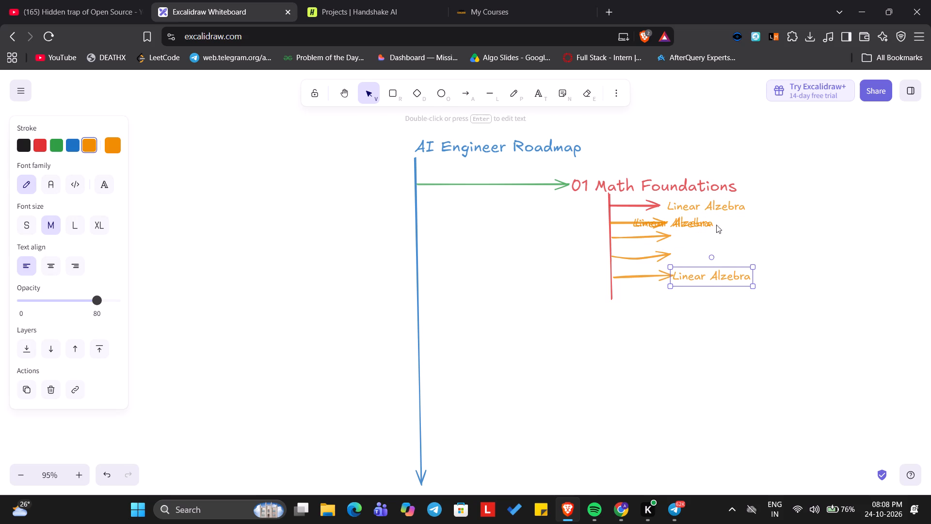
left_click_drag(706, 221, 748, 249)
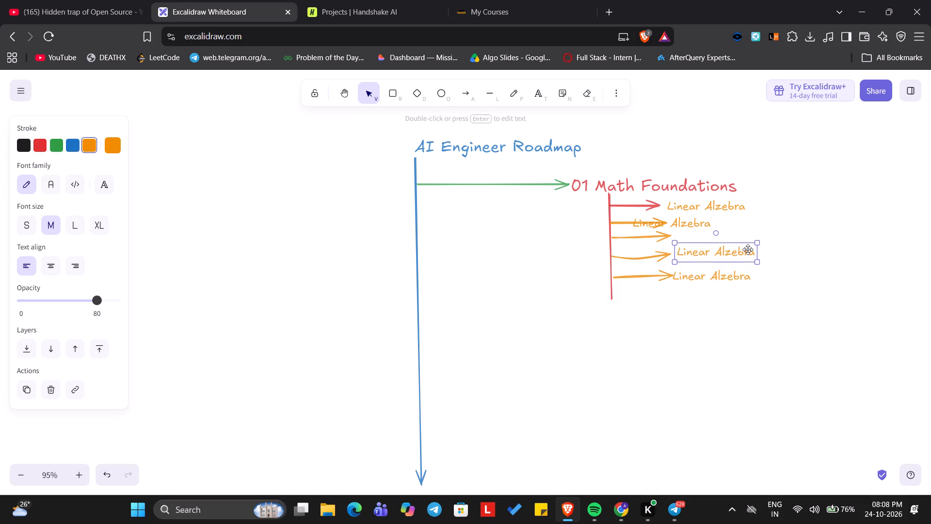
left_click_drag(748, 249, 745, 252)
left_click_drag(704, 224, 742, 225)
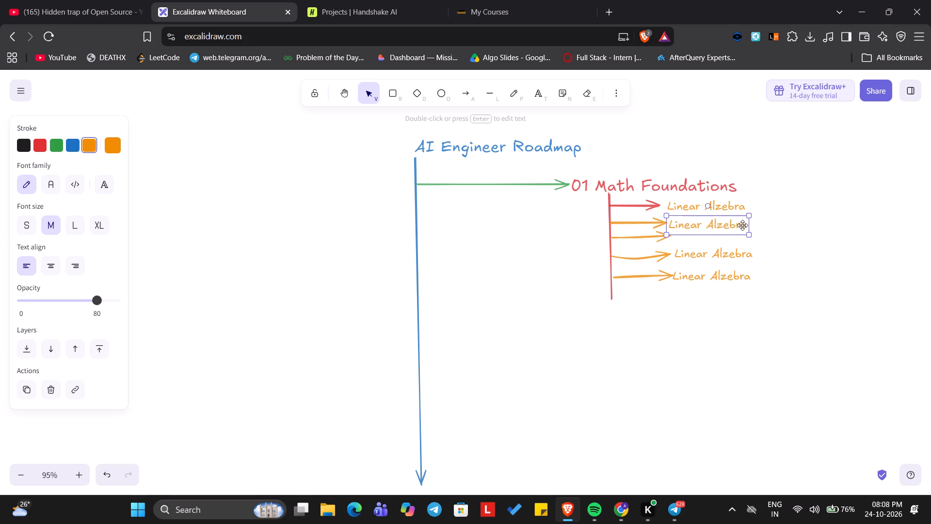
left_click_drag(742, 225, 740, 224)
left_click(740, 224)
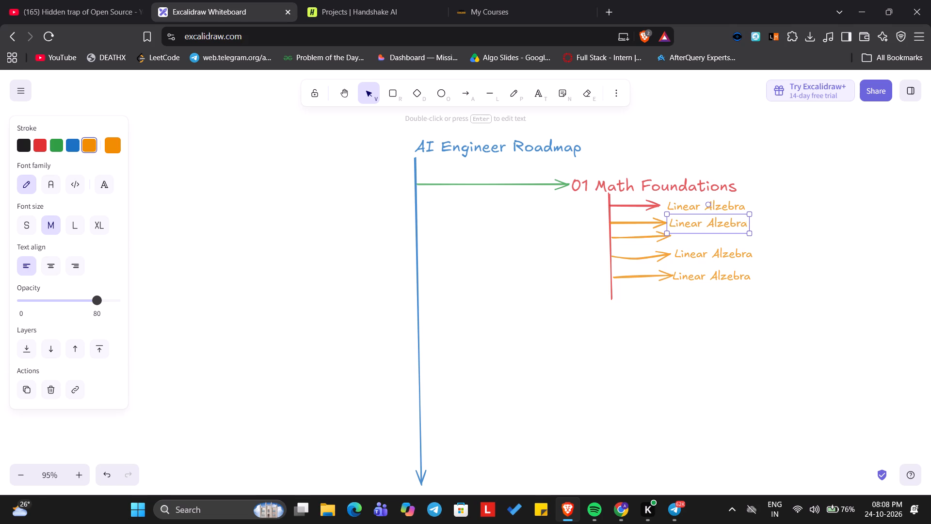
Widen the label box beside the second branch arrow slightly and replace its text with "Calculus".
left_click(749, 226)
left_click_drag(749, 226, 742, 225)
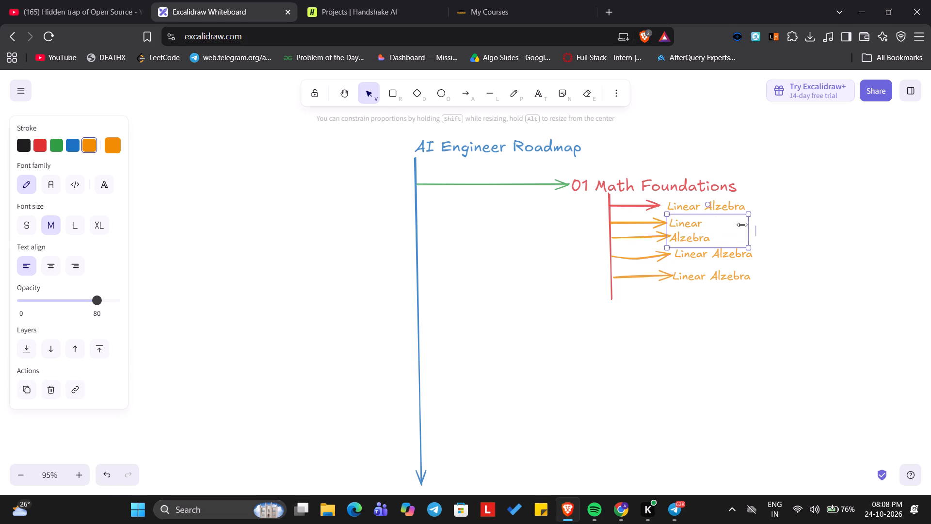
left_click_drag(742, 225, 759, 221)
left_click(748, 223)
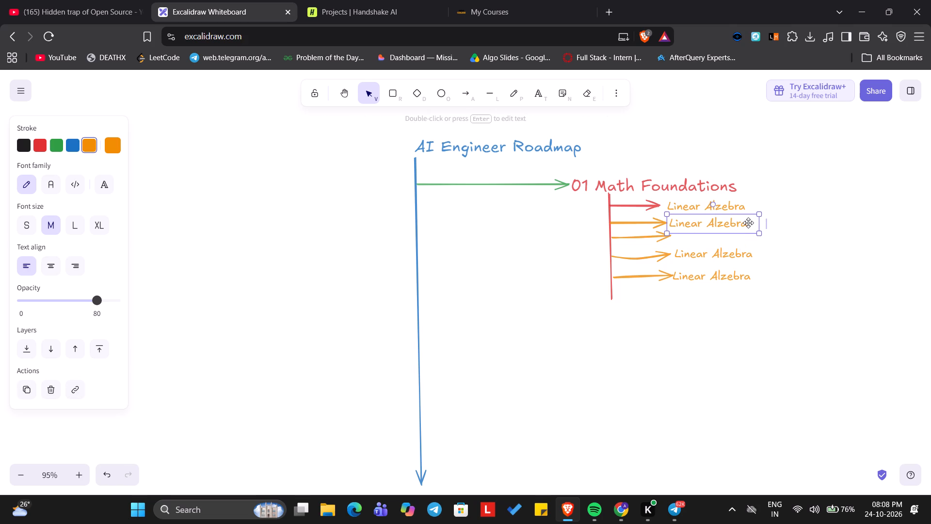
key("ctrl+a")
key("BackSpace")
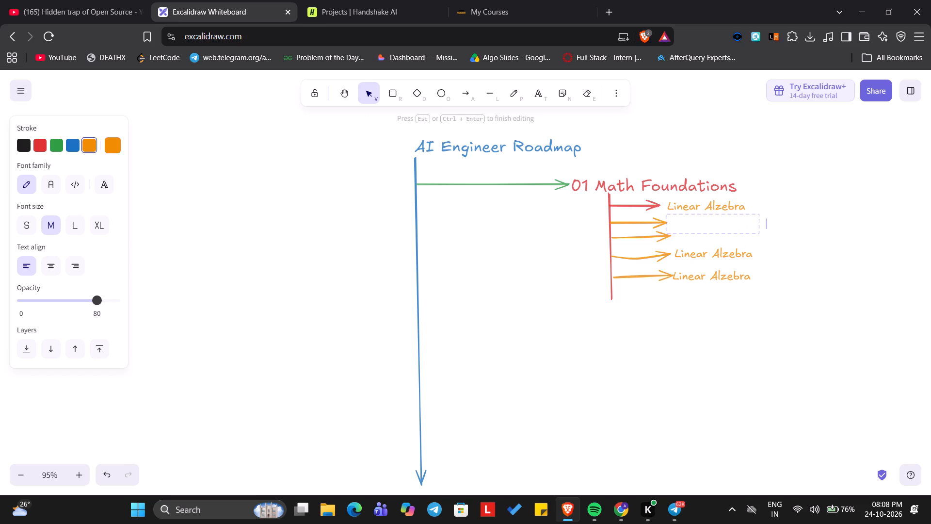
type("Calculus")
left_click(683, 239)
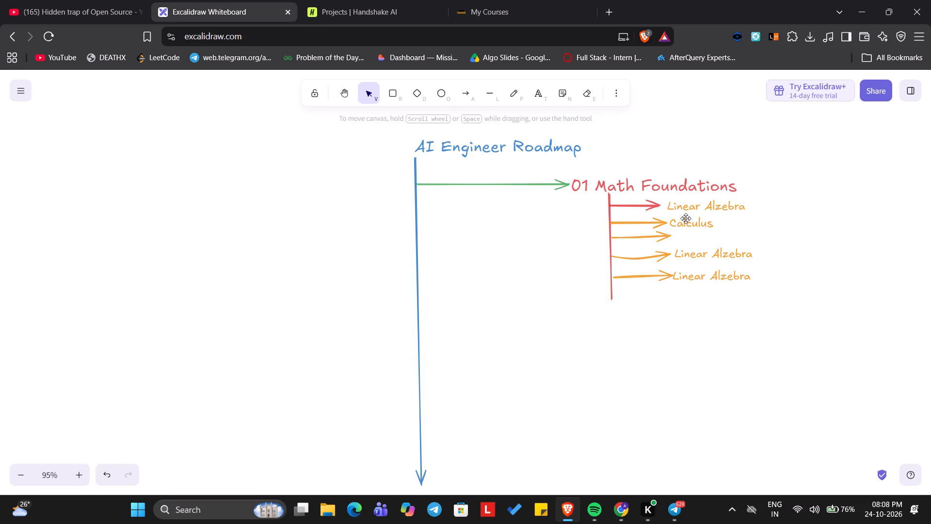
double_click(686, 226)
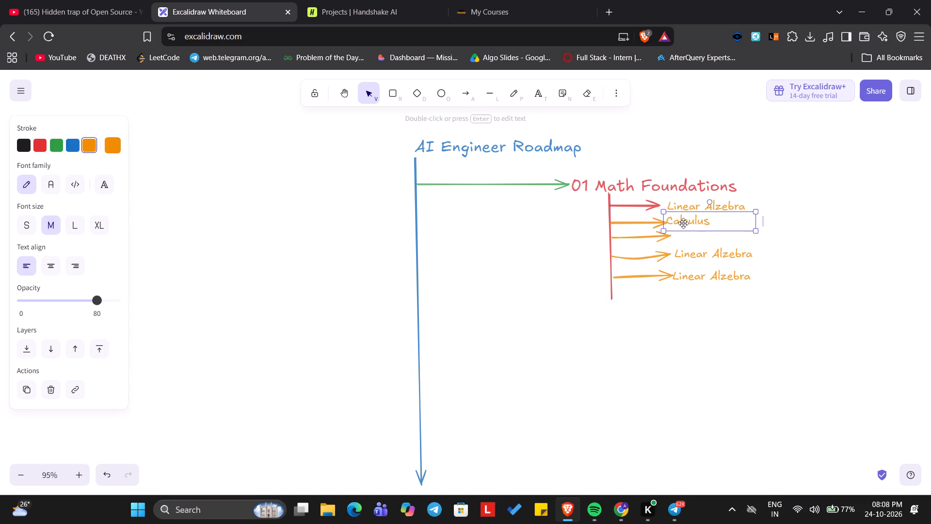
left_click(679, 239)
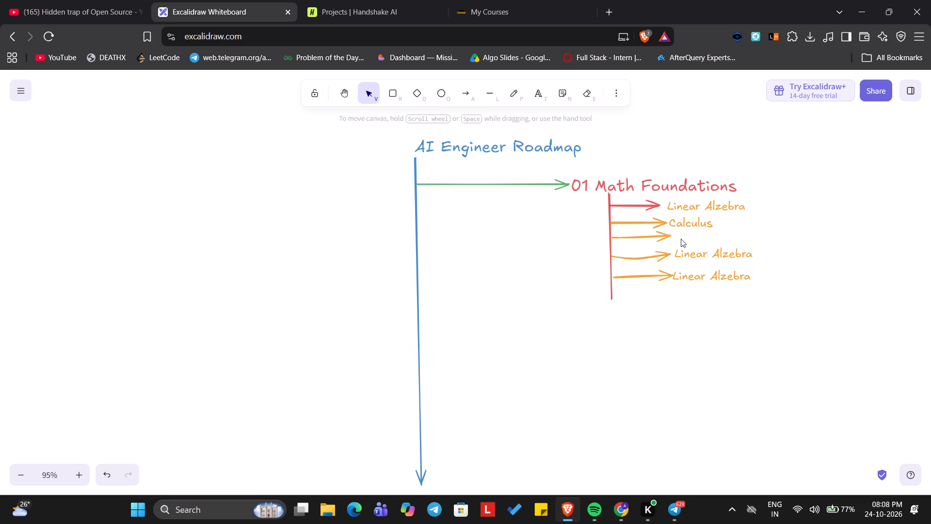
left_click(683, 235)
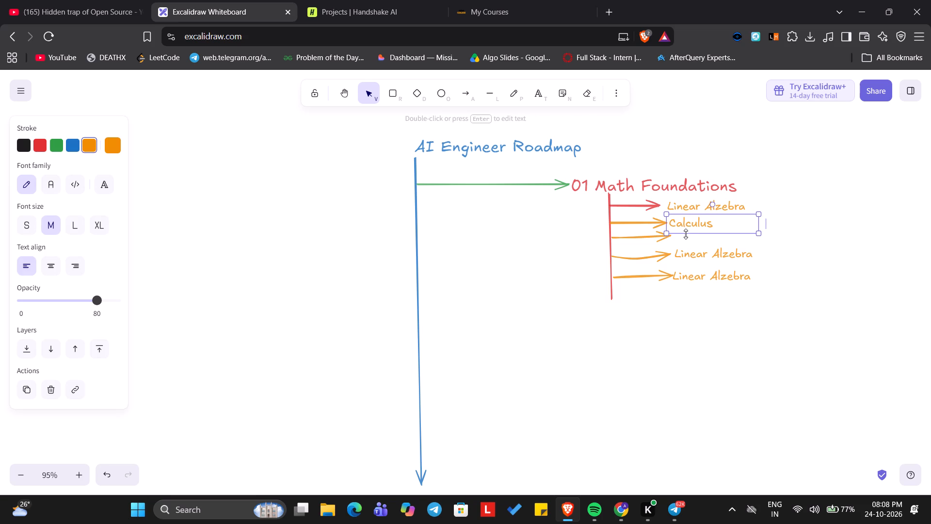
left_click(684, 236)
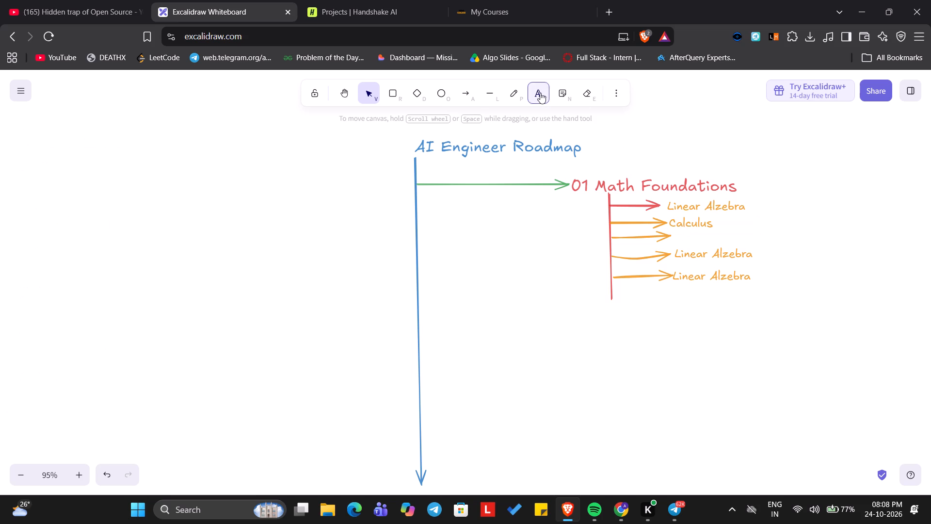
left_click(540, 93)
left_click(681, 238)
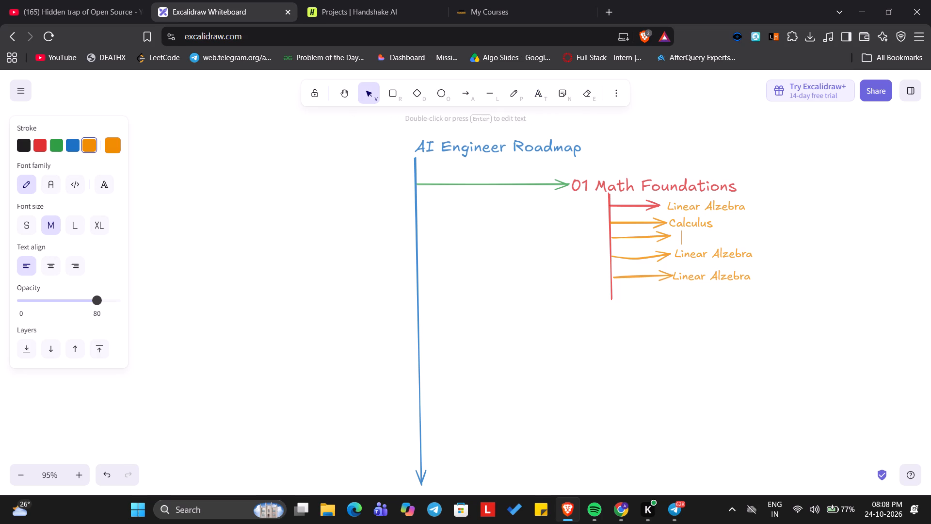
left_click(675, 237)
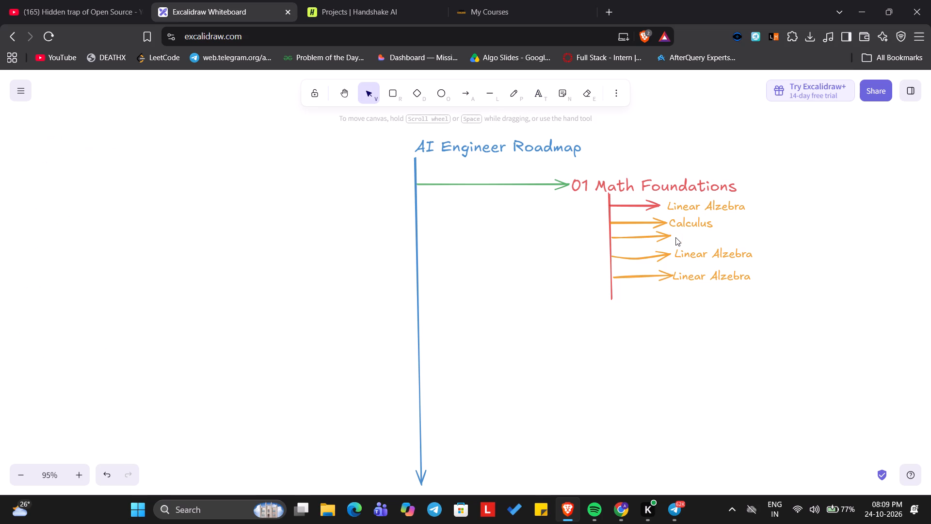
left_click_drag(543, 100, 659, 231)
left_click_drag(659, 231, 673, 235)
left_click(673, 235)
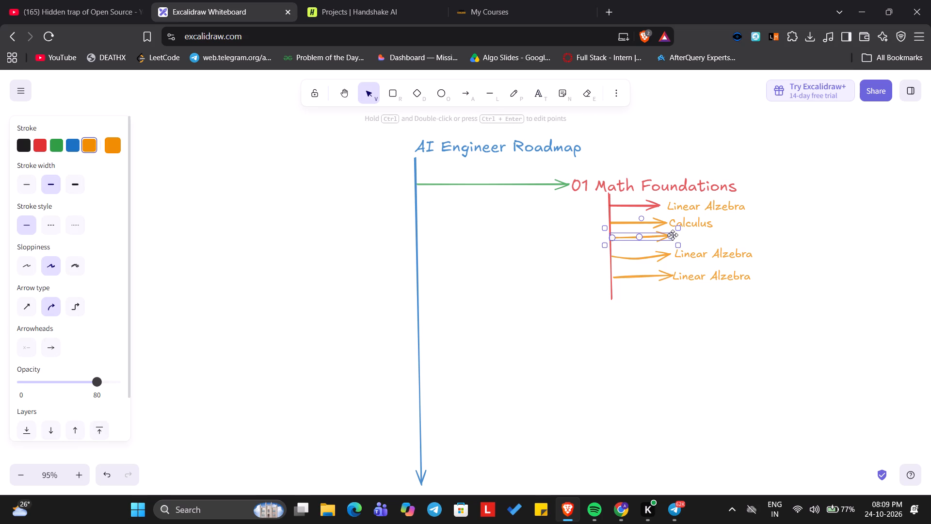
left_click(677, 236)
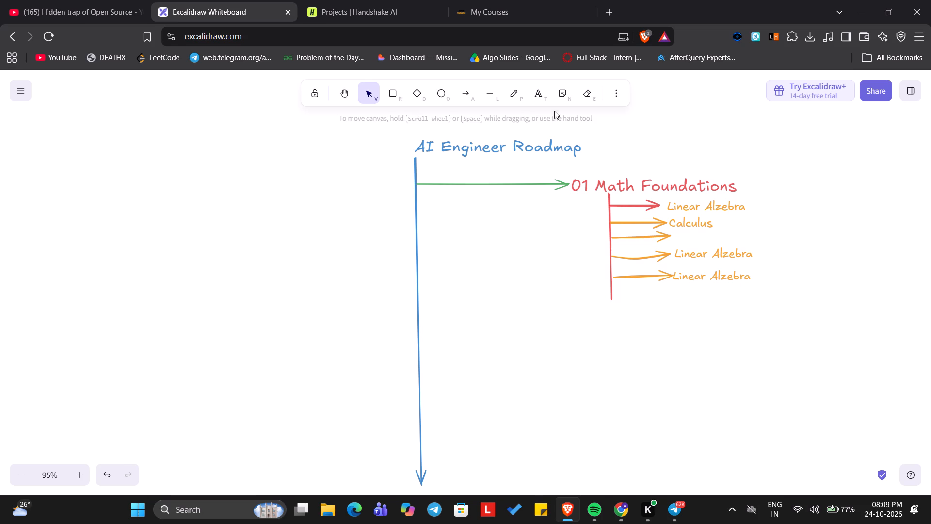
Add a new orange text label "Probability" at the head of the third branch arrow.
left_click(535, 91)
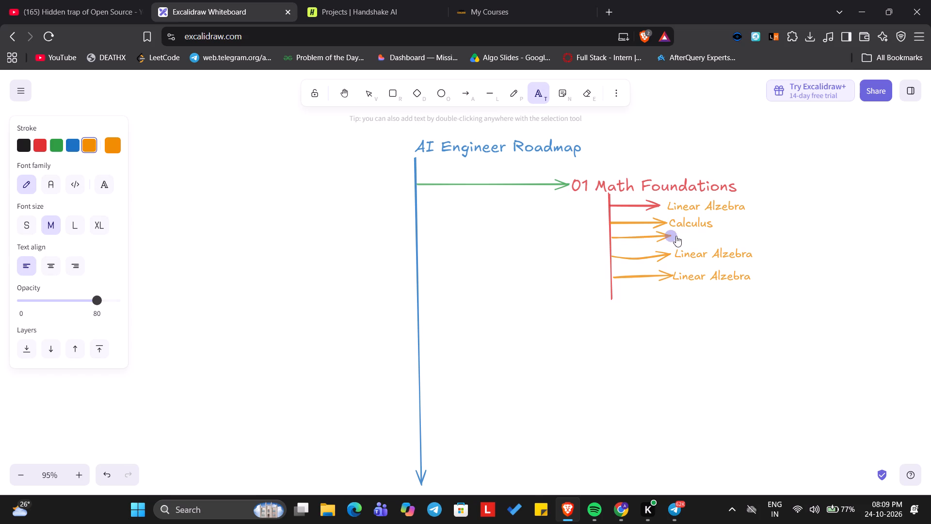
left_click(679, 236)
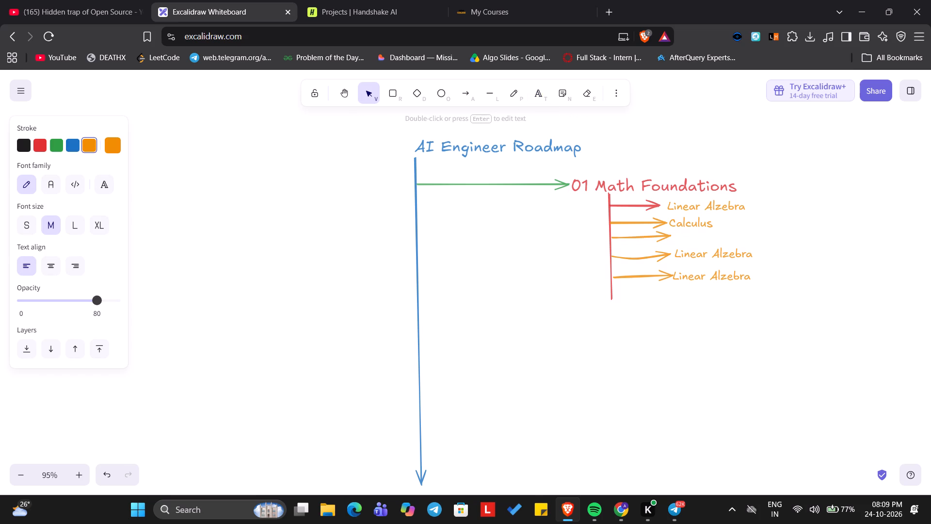
type("Probabolity")
key("BackSpace")
key("BackSpace")
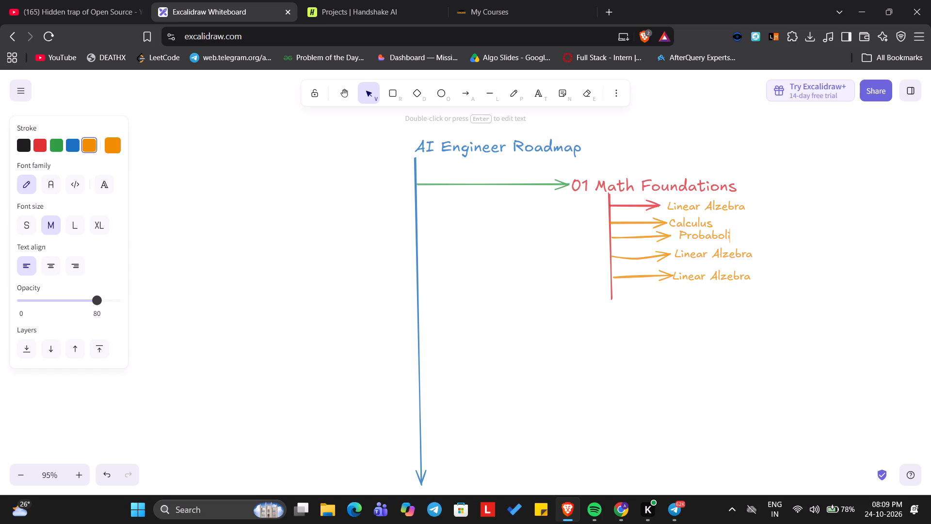
key("BackSpace")
key("BackSpace")
key("BackSpace")
type("ility")
Replace the "Linear Alzebra" label beside the fourth branch arrow with "Statistics".
left_click(703, 251)
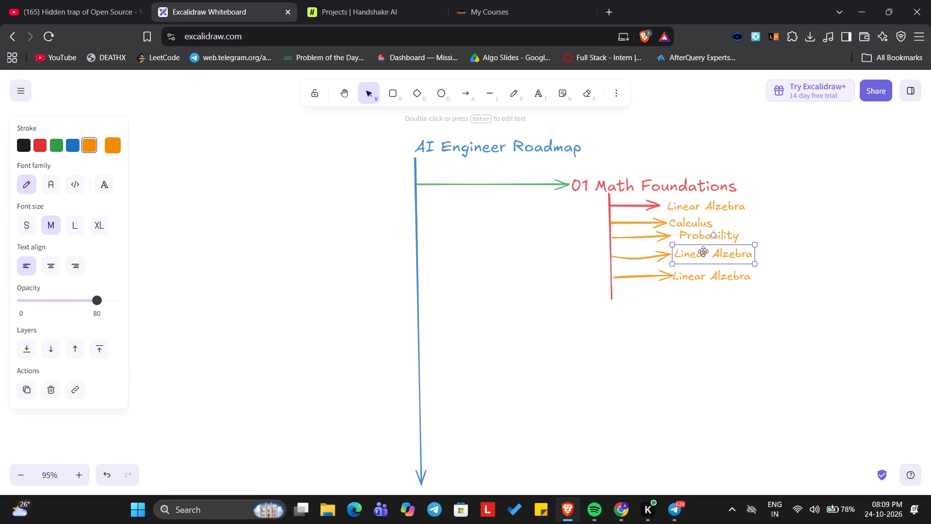
key("BackSpace")
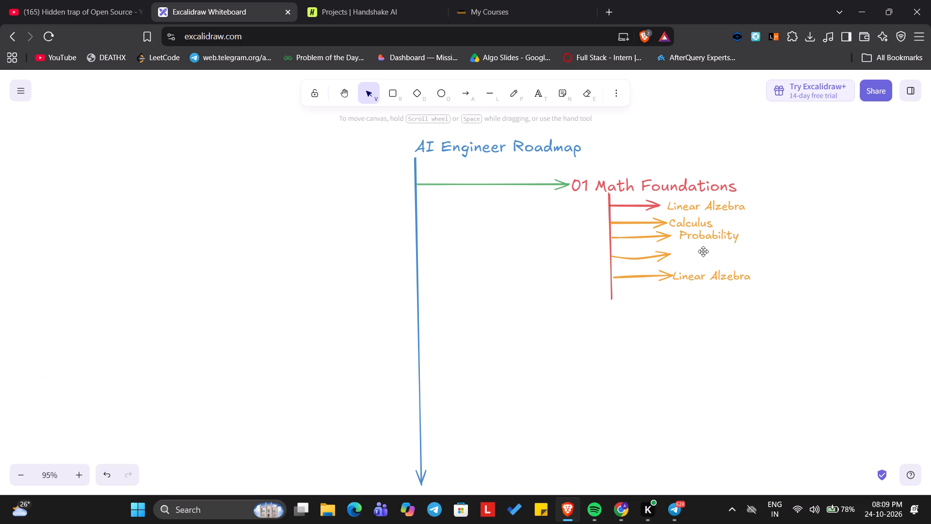
key("ctrl+z")
double_click(699, 252)
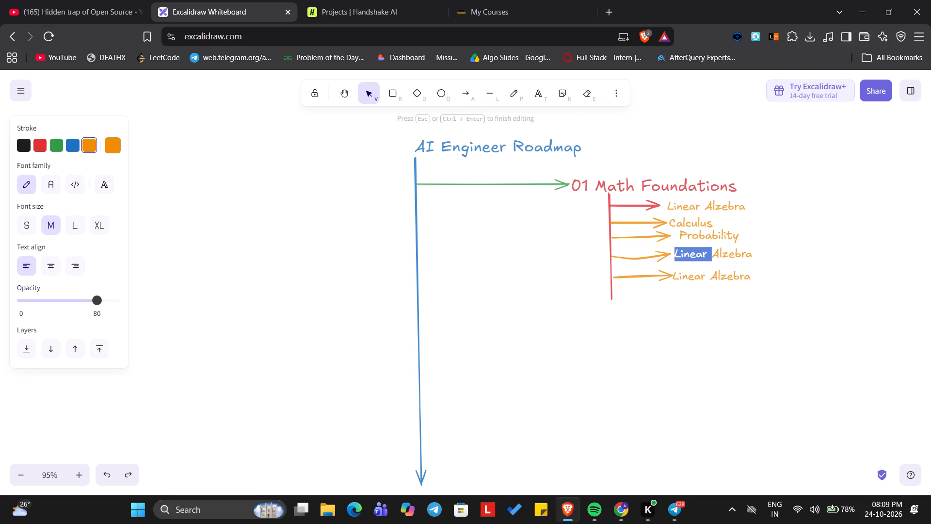
key("ctrl+a")
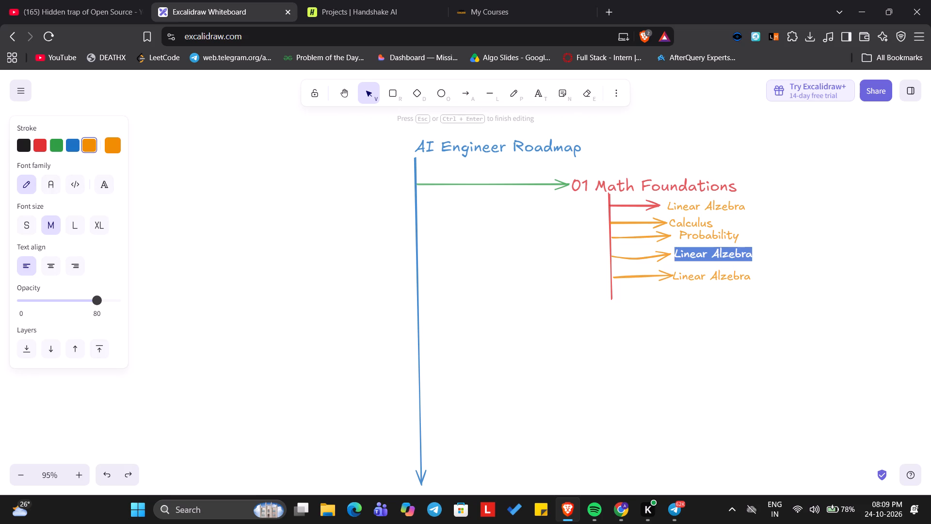
type("Statistics")
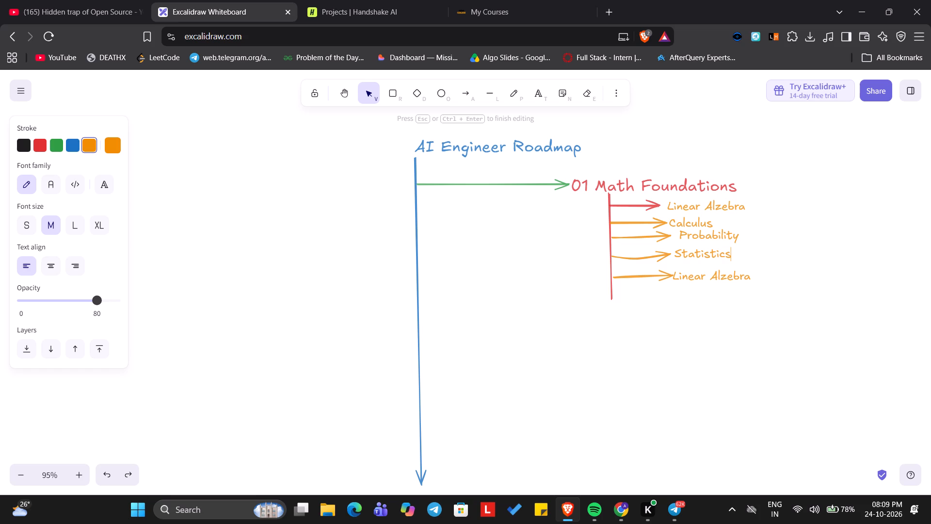
Replace the "Linear Alzebra" label beside the fifth branch arrow with "Optimization".
left_click(706, 274)
left_click(706, 274)
key("ctrl+a")
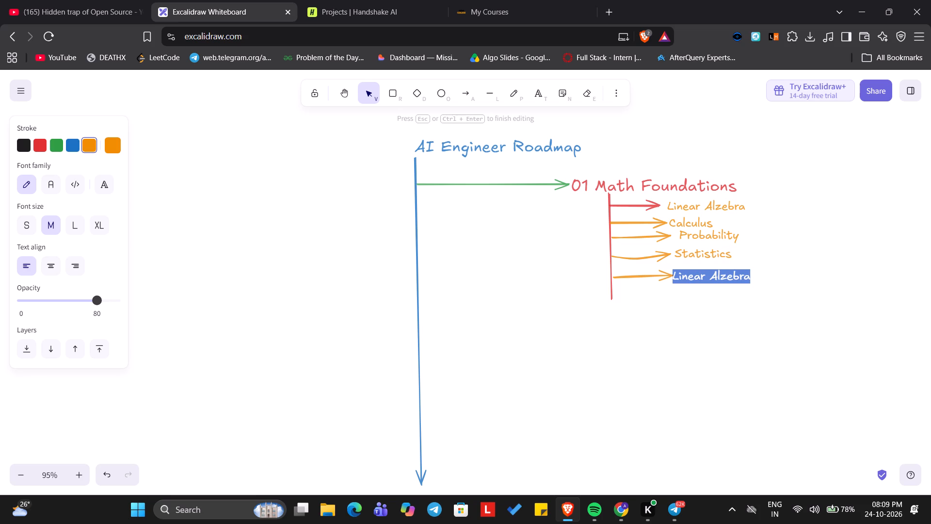
key("shift+p")
key("shift+BackSpace")
type("Op")
type("timix")
key("BackSpace")
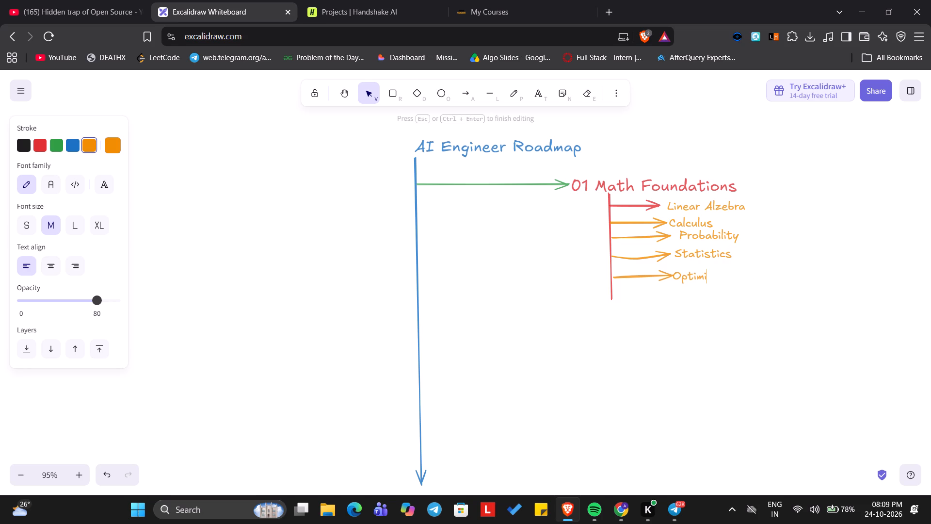
key("z")
type("ation")
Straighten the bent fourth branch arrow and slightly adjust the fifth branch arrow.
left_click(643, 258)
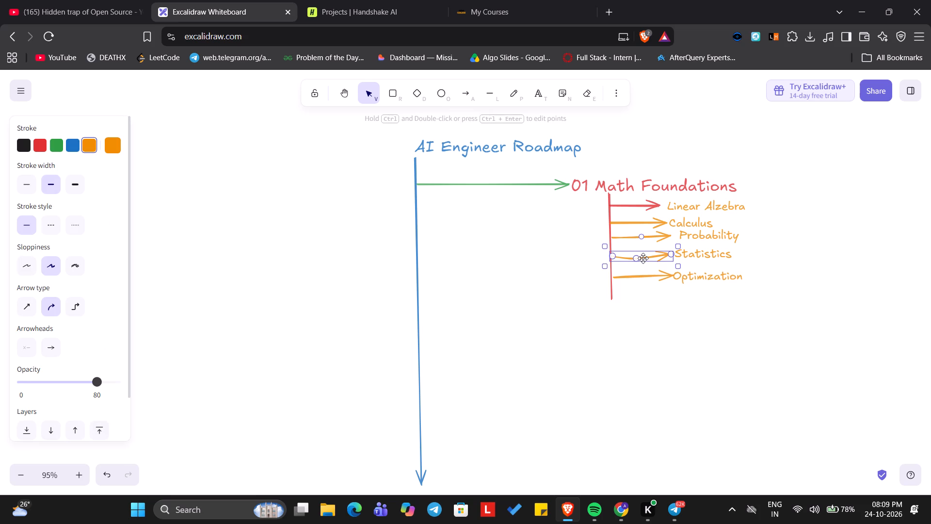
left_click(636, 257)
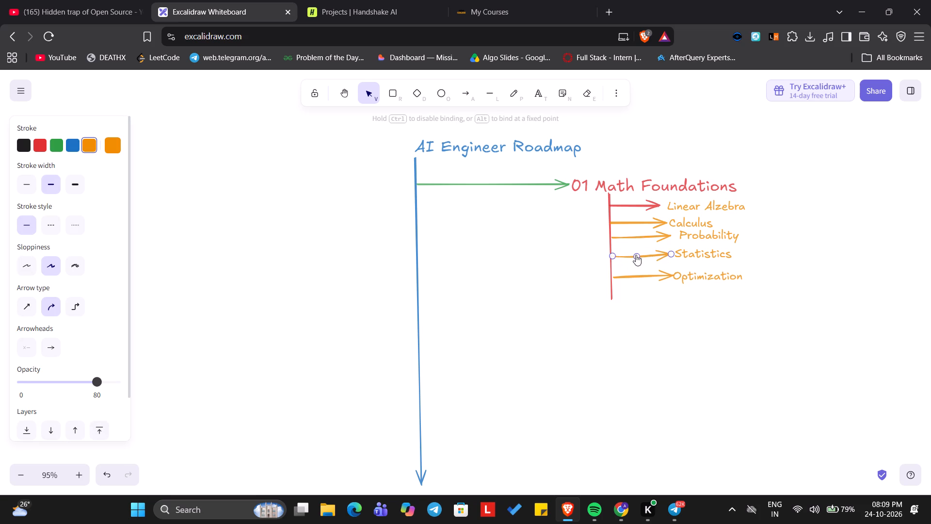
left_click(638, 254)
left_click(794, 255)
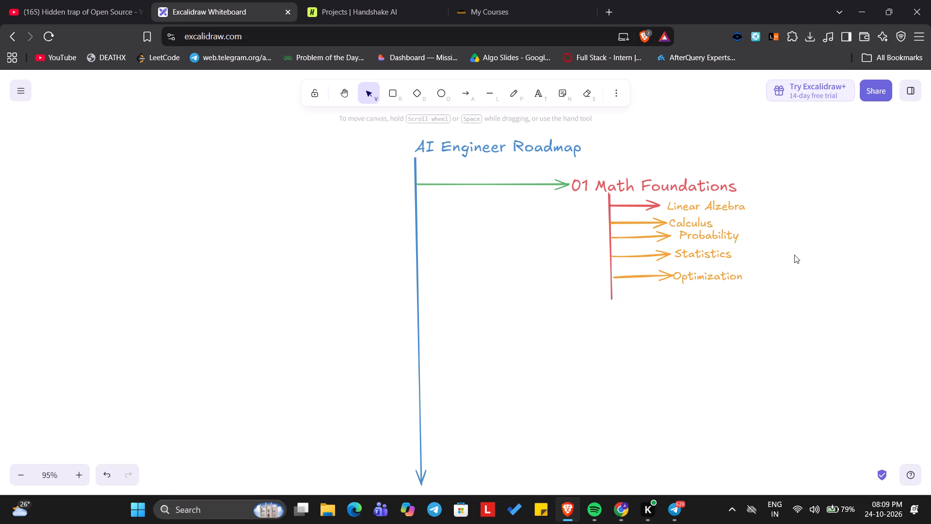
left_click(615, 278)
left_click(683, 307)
Erase the five sub-topic arrows and the red vertical line beneath "01 Math Foundations".
left_click(586, 94)
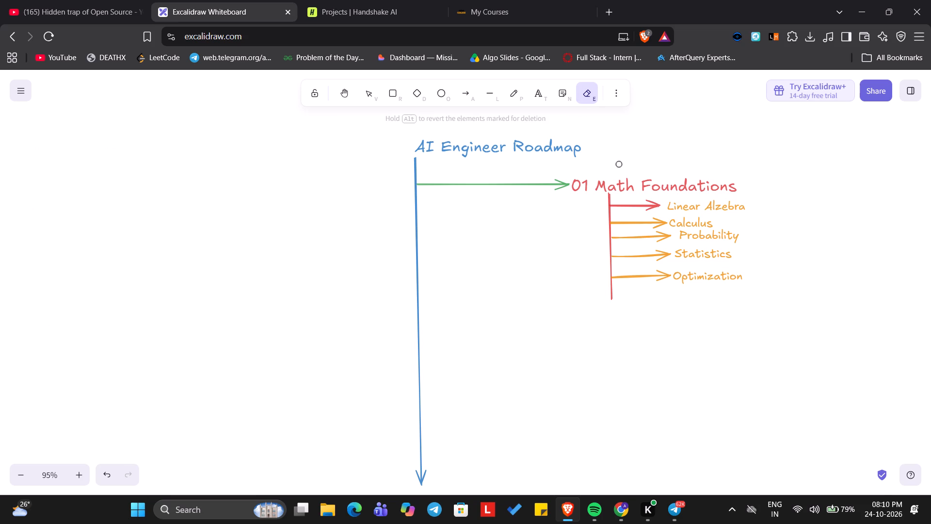
left_click_drag(633, 204, 625, 280)
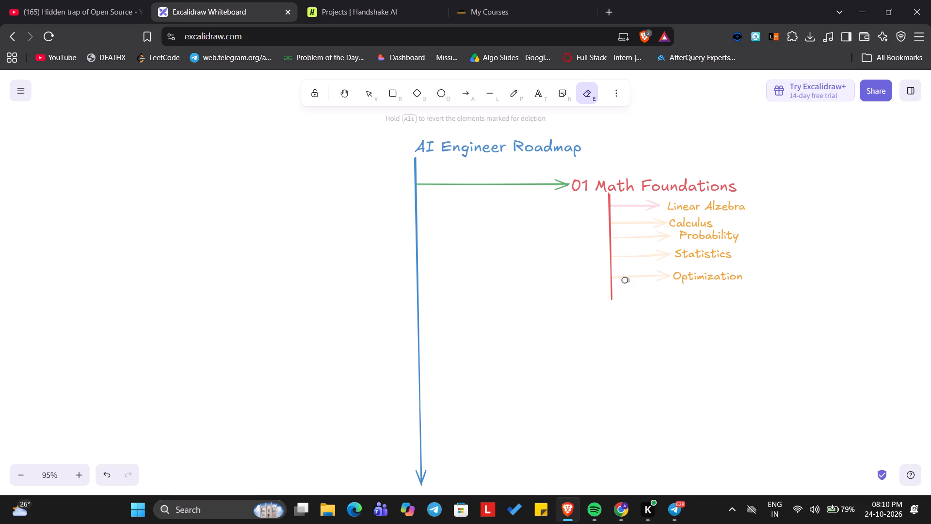
left_click_drag(625, 280, 610, 239)
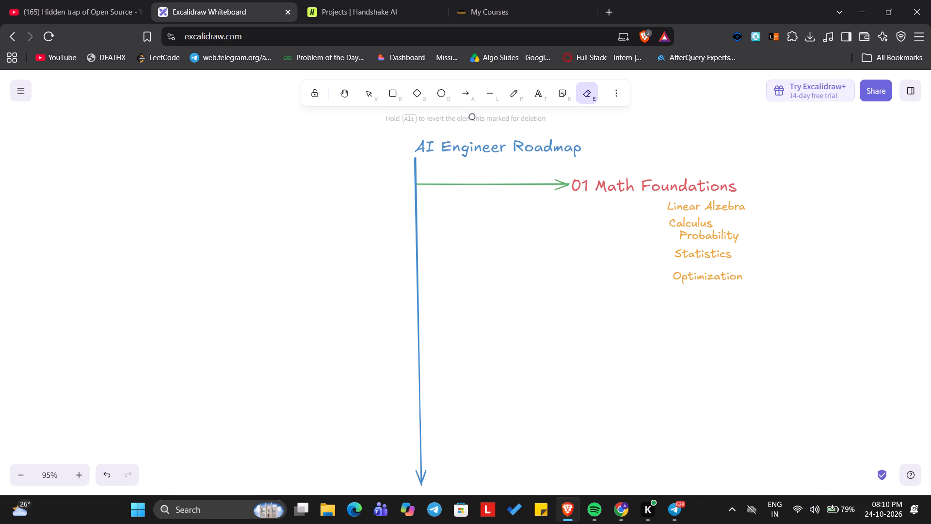
left_click(381, 96)
left_click(374, 95)
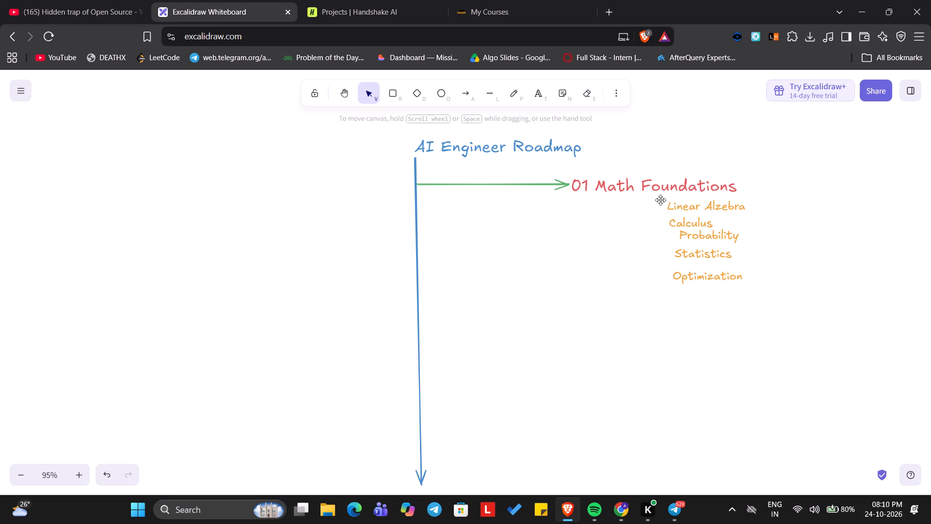
Resize the "01 Math Foundations" heading to a smaller size, keeping it at the head of the green arrow.
left_click(662, 199)
left_click_drag(662, 199, 630, 203)
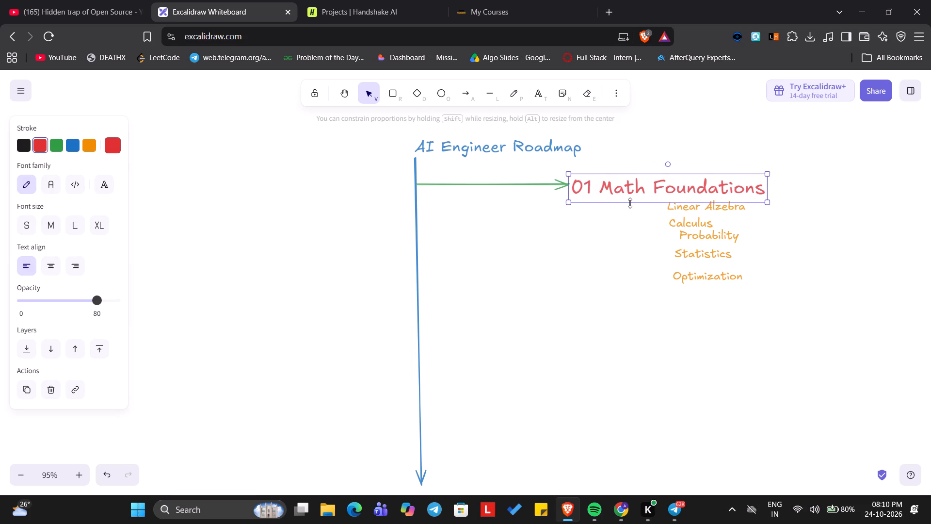
left_click_drag(630, 203, 605, 194)
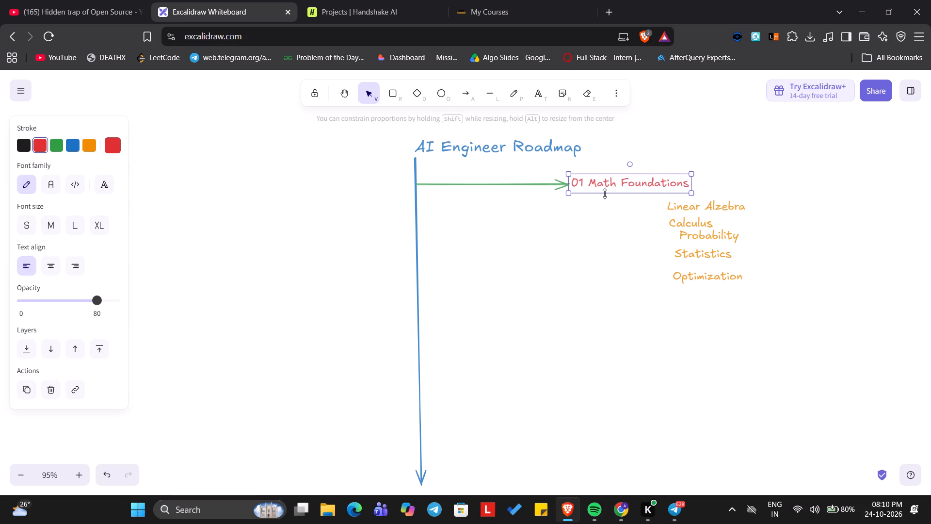
left_click_drag(605, 194, 623, 195)
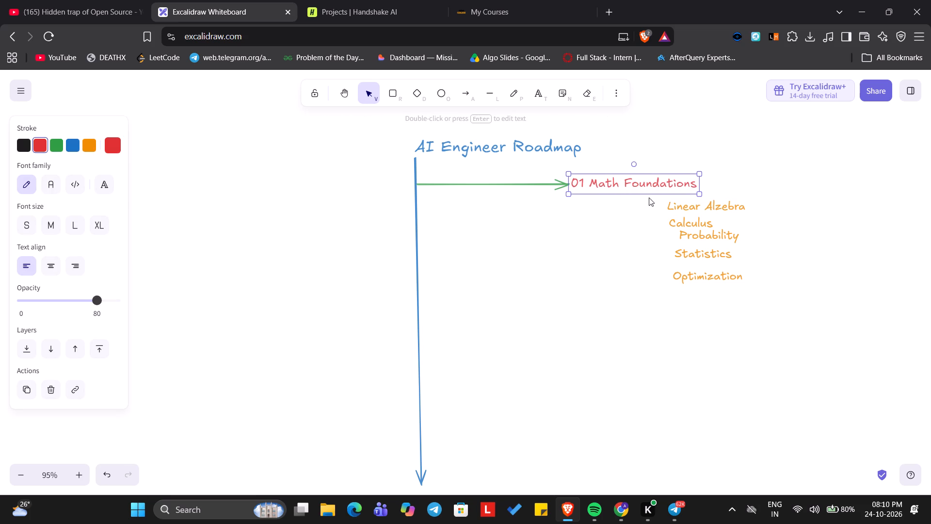
double_click(649, 197)
Line up the Linear Alzebra, Calculus, Probability, Statistics and Optimization labels in one left-aligned column.
left_click(663, 199)
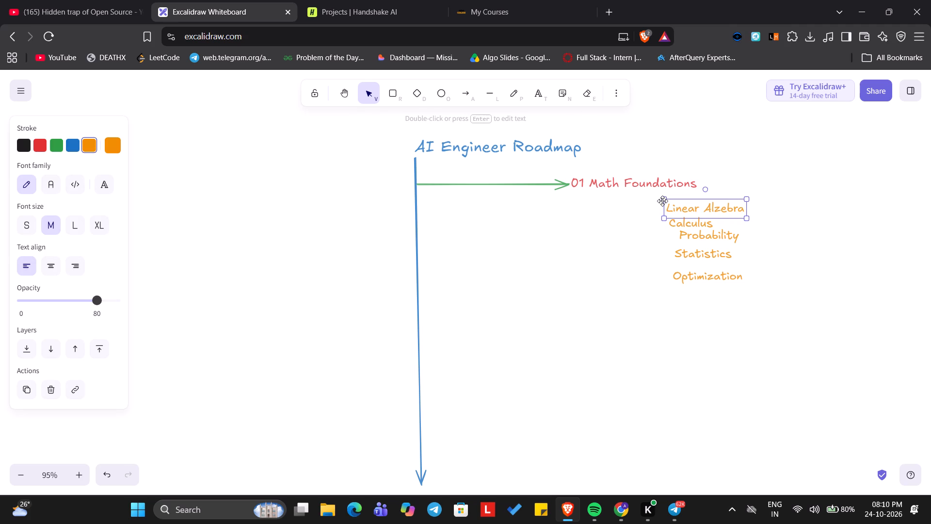
left_click_drag(680, 224, 675, 224)
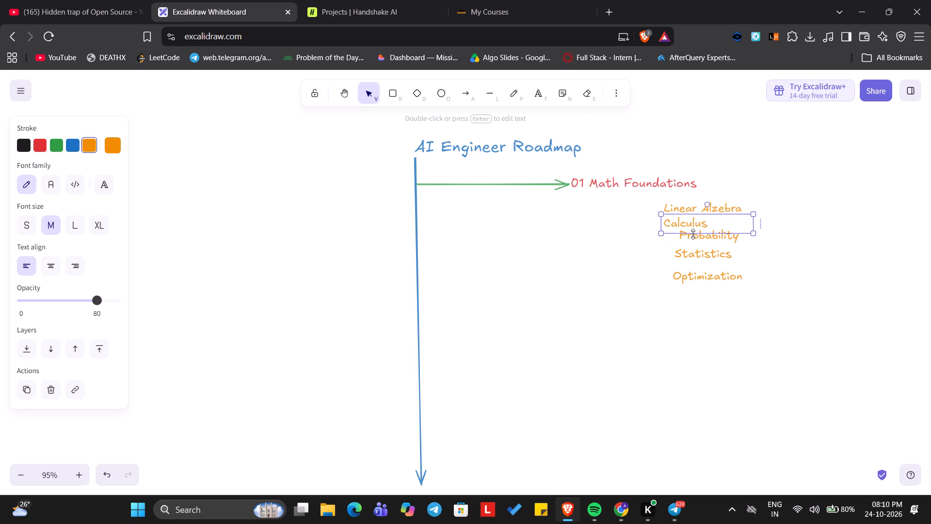
left_click(693, 235)
left_click_drag(693, 239, 687, 240)
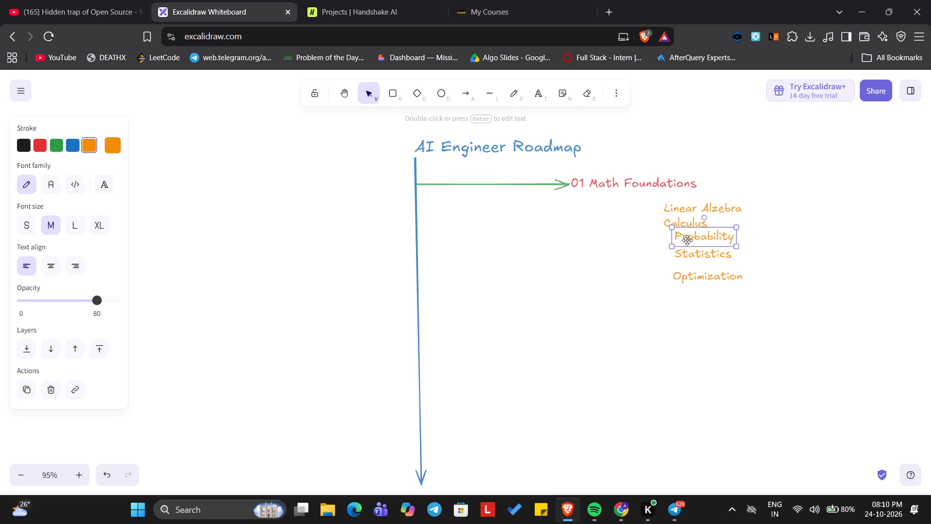
left_click_drag(687, 240, 680, 241)
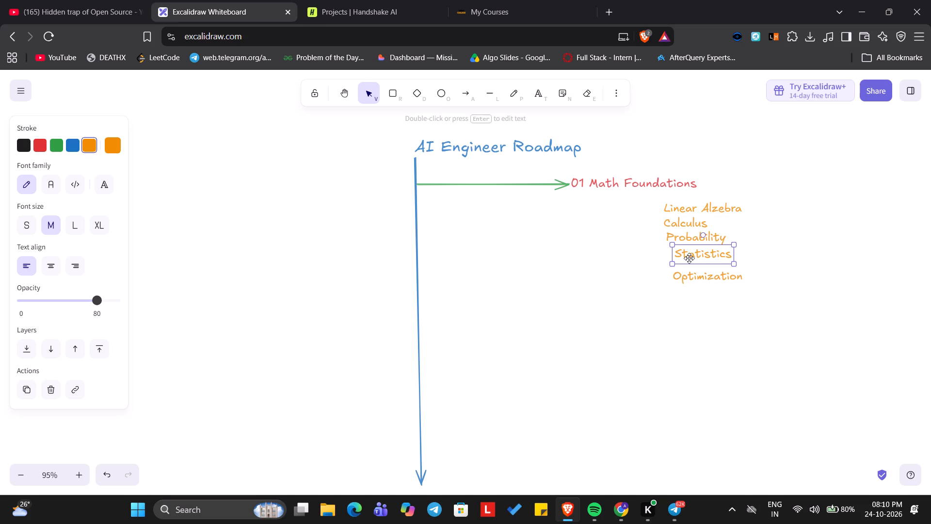
left_click(689, 258)
left_click_drag(689, 258, 680, 260)
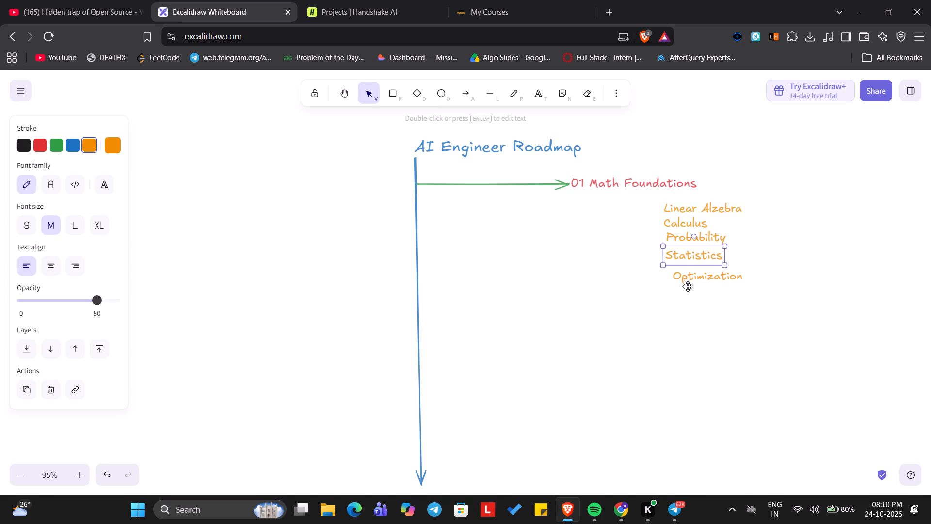
left_click_drag(690, 282, 684, 281)
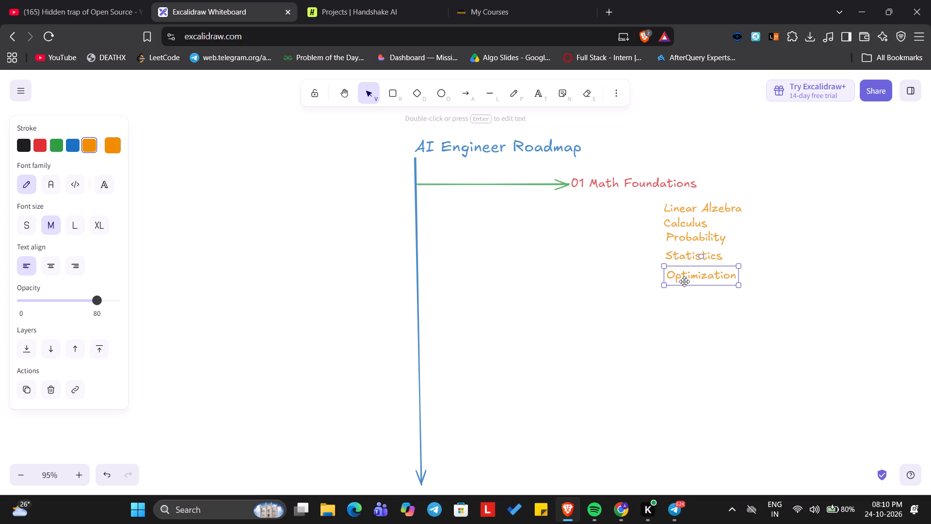
Draw an orange rounded rectangle around the five sub-topic labels.
left_click(395, 94)
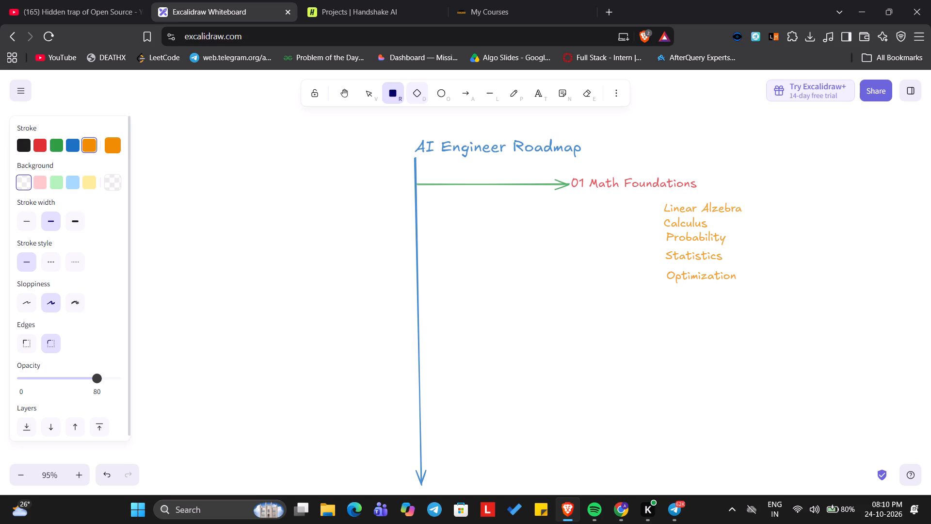
left_click_drag(651, 196, 759, 295)
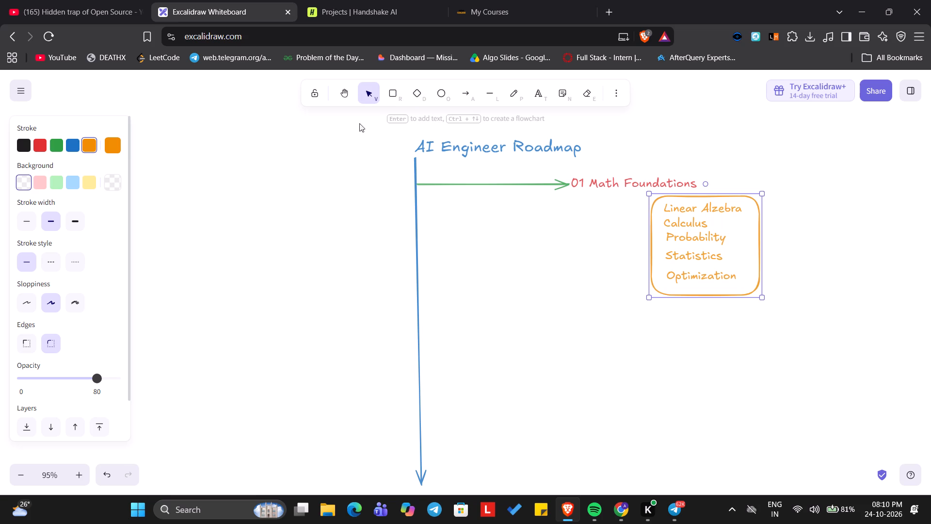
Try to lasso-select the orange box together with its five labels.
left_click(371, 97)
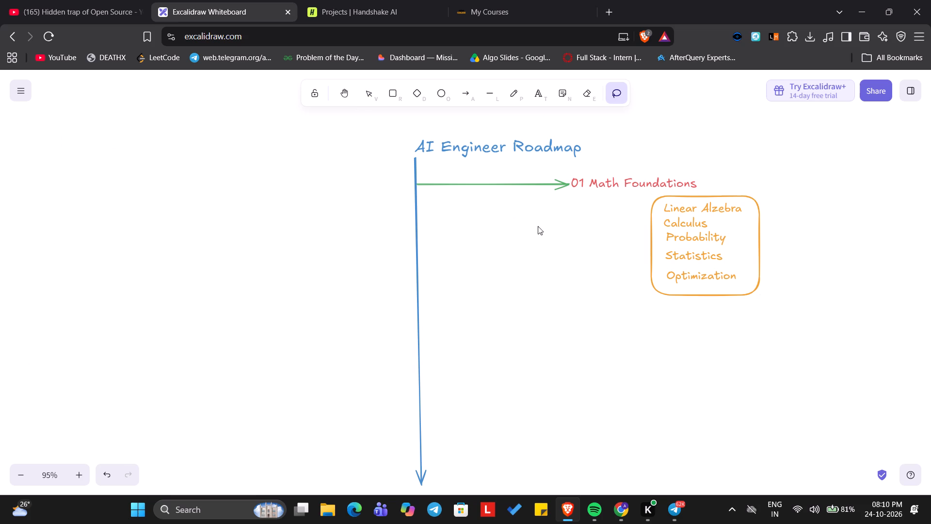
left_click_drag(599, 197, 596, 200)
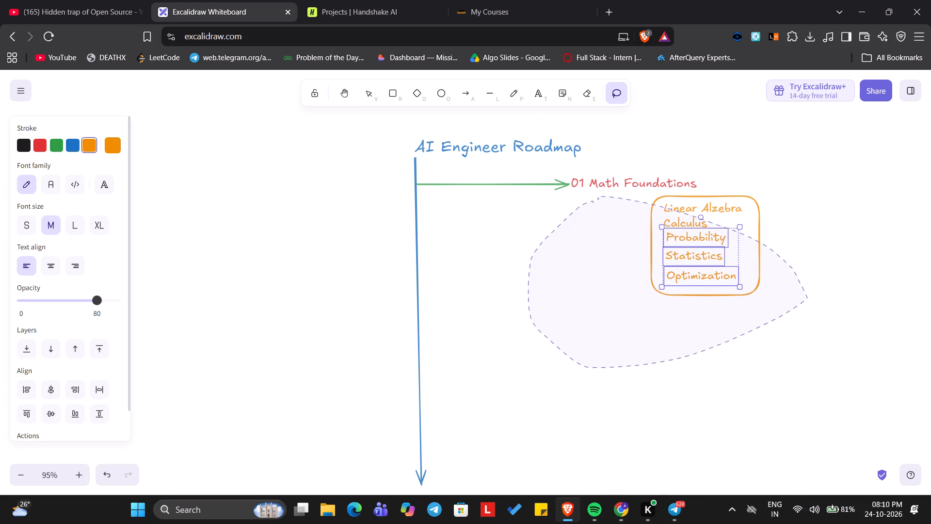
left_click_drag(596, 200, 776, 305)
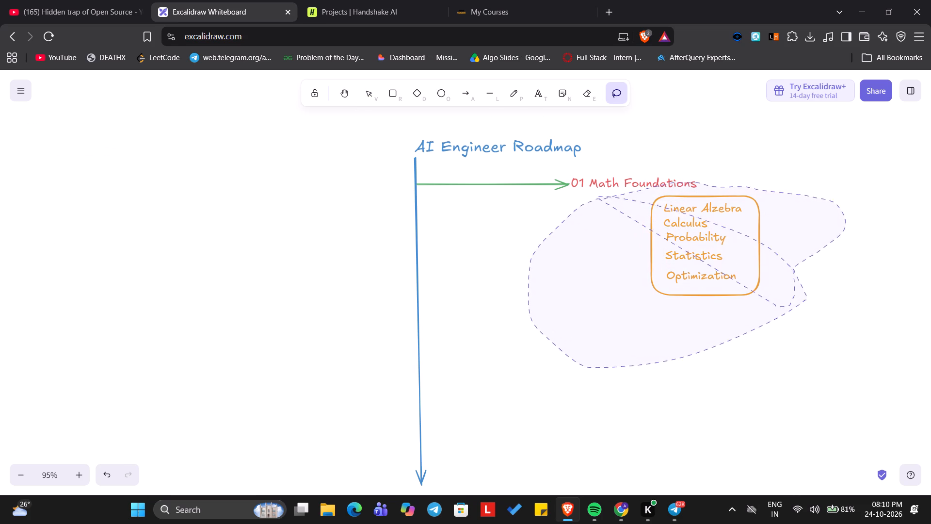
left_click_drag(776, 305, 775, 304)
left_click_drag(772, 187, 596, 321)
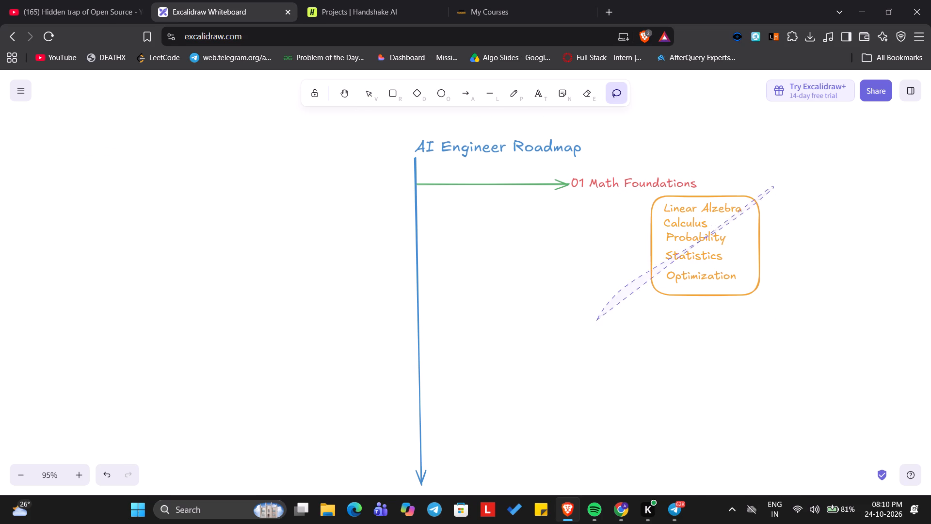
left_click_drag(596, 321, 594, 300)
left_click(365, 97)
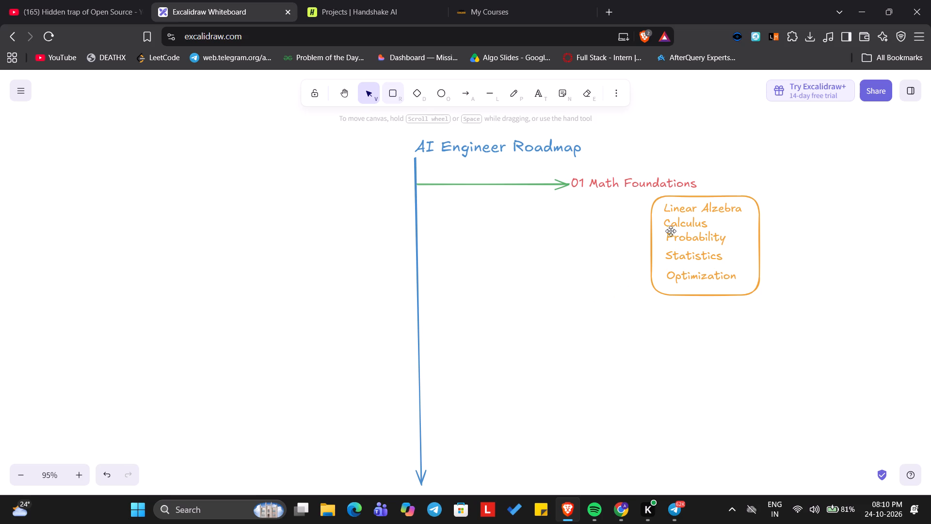
Move the "01 Math Foundations" heading up, clear of the orange box.
left_click_drag(615, 195, 621, 201)
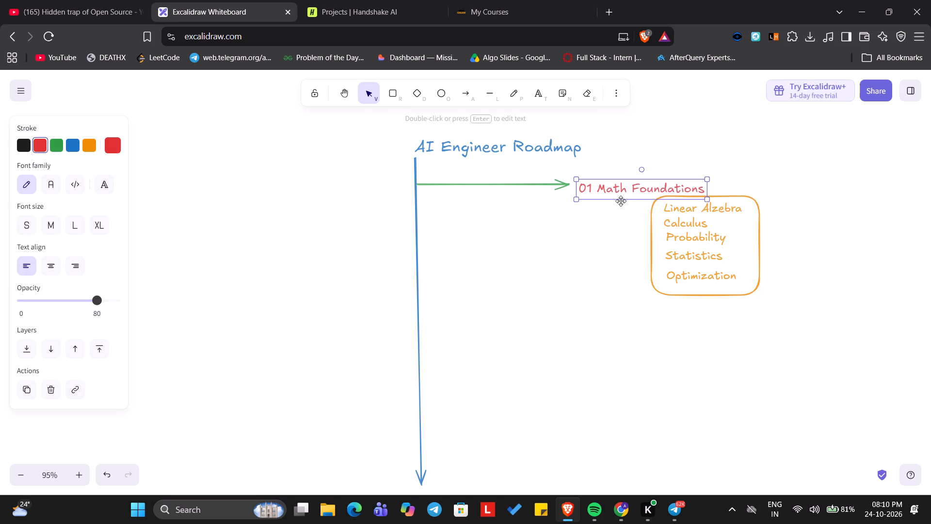
left_click_drag(621, 201, 670, 156)
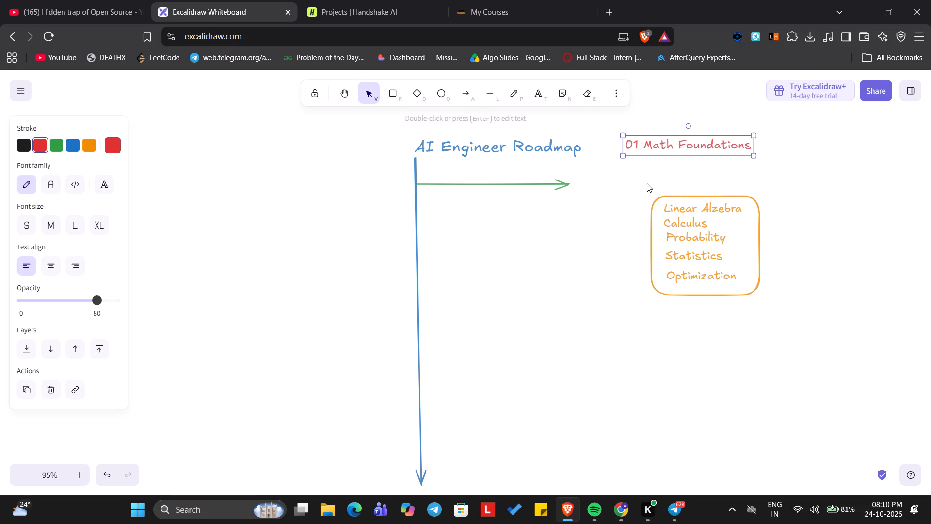
Move the orange box together with its five labels down, leaving a wide gap below the green arrow's level.
left_click(645, 183)
left_click_drag(645, 183, 781, 328)
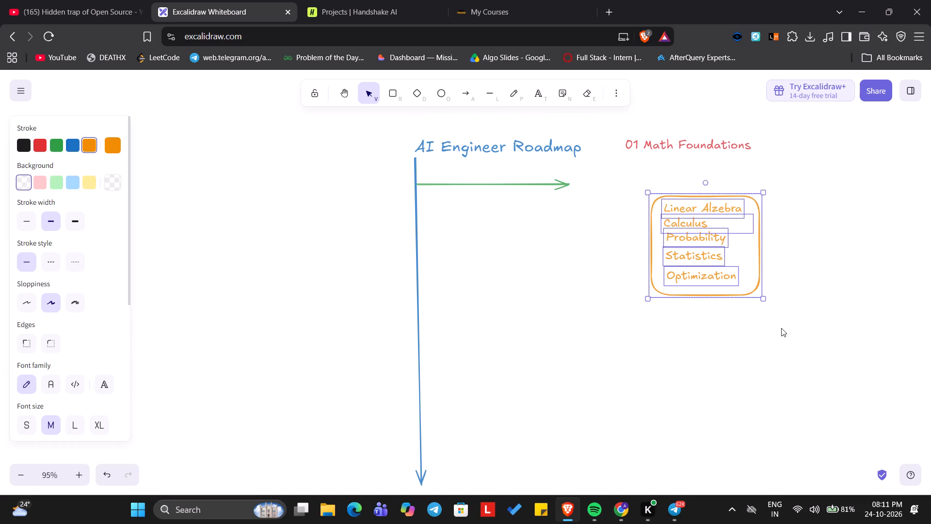
left_click_drag(701, 236, 663, 325)
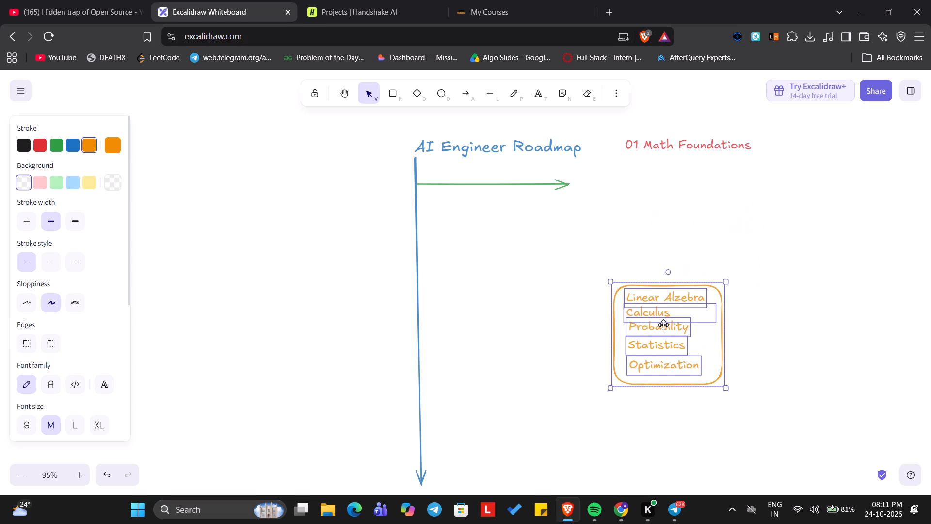
left_click_drag(663, 325, 663, 324)
Move the "01 Math Foundations" heading back to the head of the green arrow.
left_click_drag(675, 143, 627, 181)
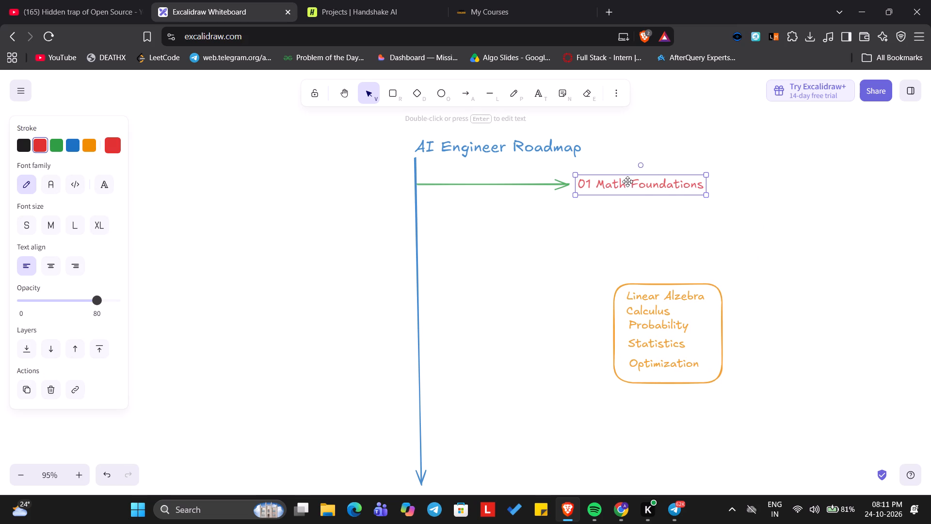
left_click_drag(627, 181, 623, 181)
Nudge the "Calculus" label slightly up inside the orange box, closer to "Linear Alzebra".
left_click(655, 314)
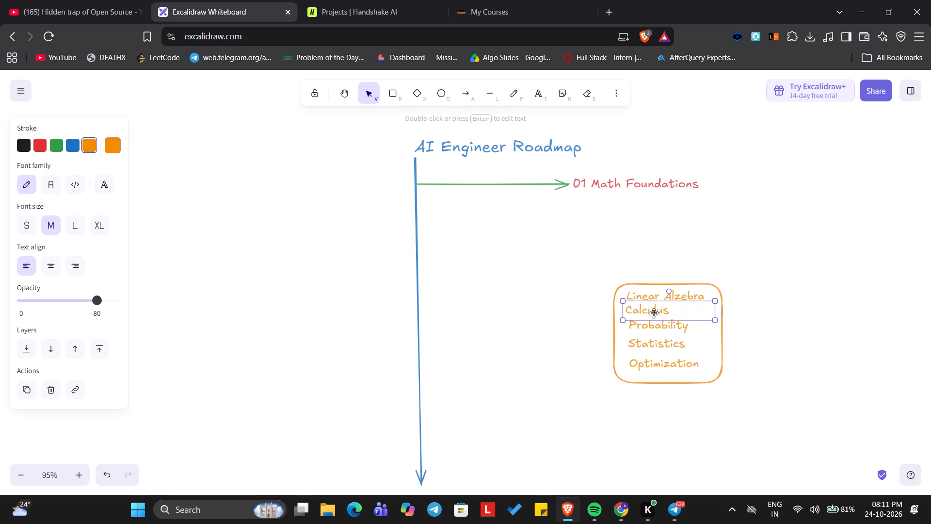
left_click(654, 312)
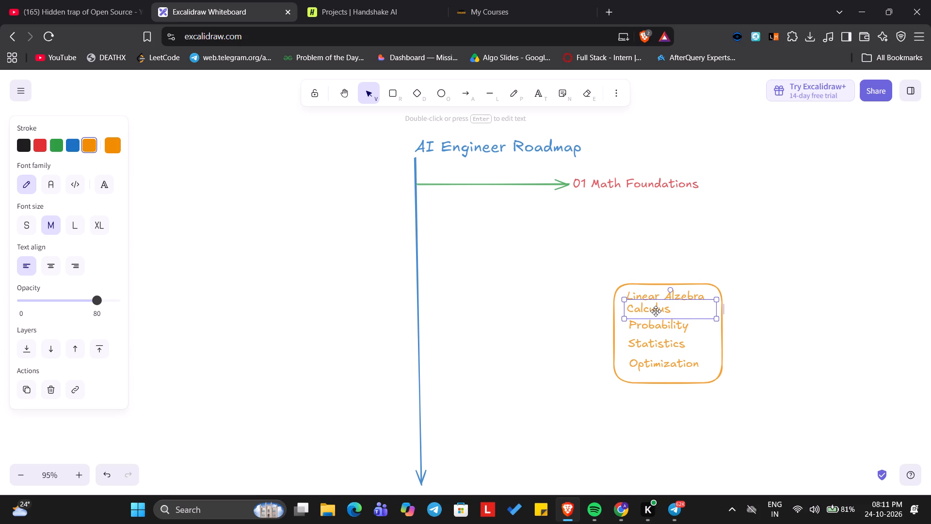
left_click(664, 268)
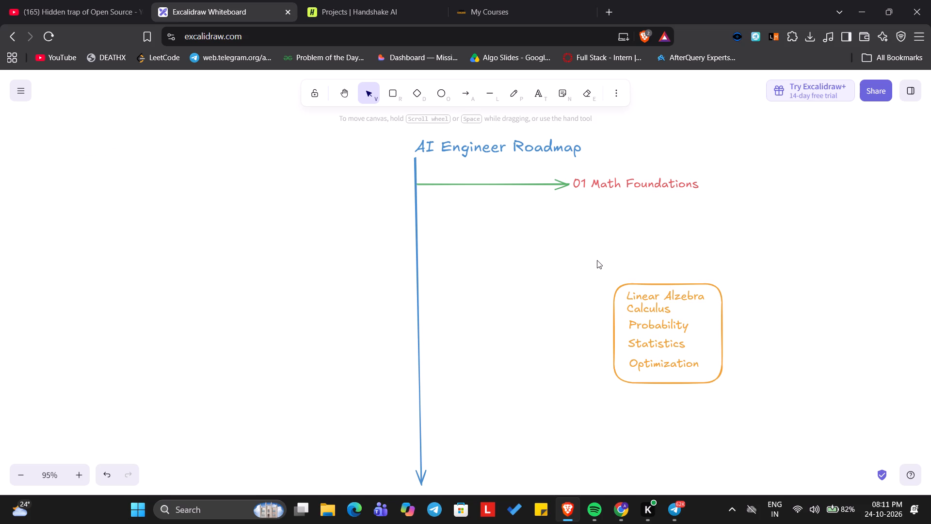
Move the orange box with its five labels to the right of the "01 Math Foundations" heading, leaving a gap for an arrow.
left_click_drag(594, 262, 756, 415)
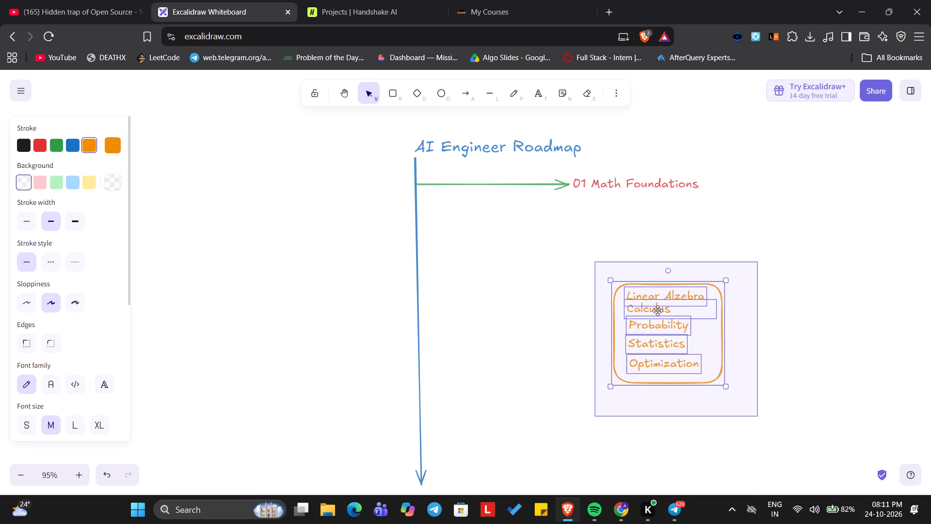
left_click_drag(658, 311, 746, 164)
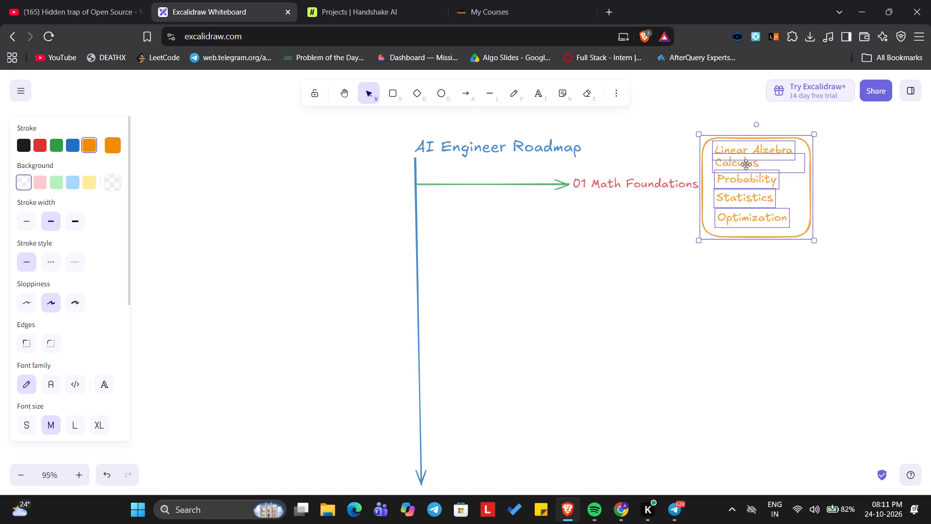
left_click_drag(746, 164, 764, 161)
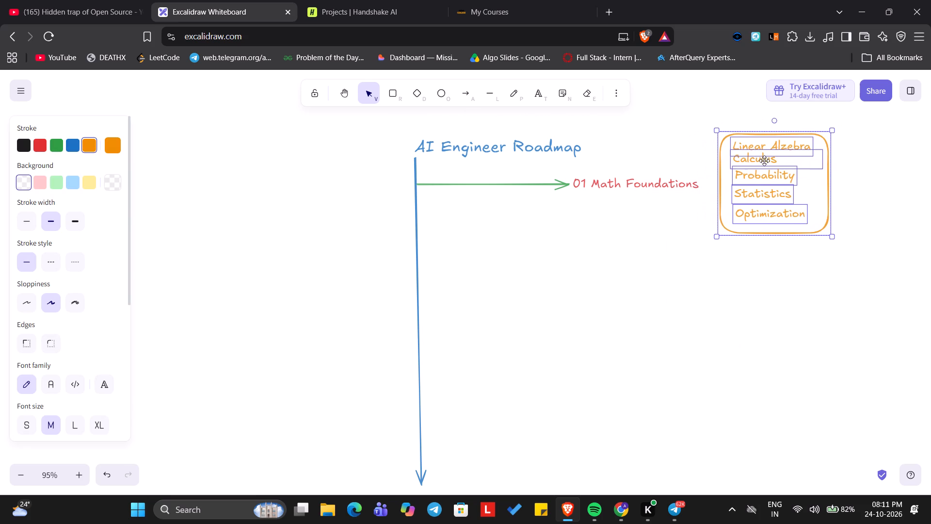
left_click_drag(764, 161, 797, 161)
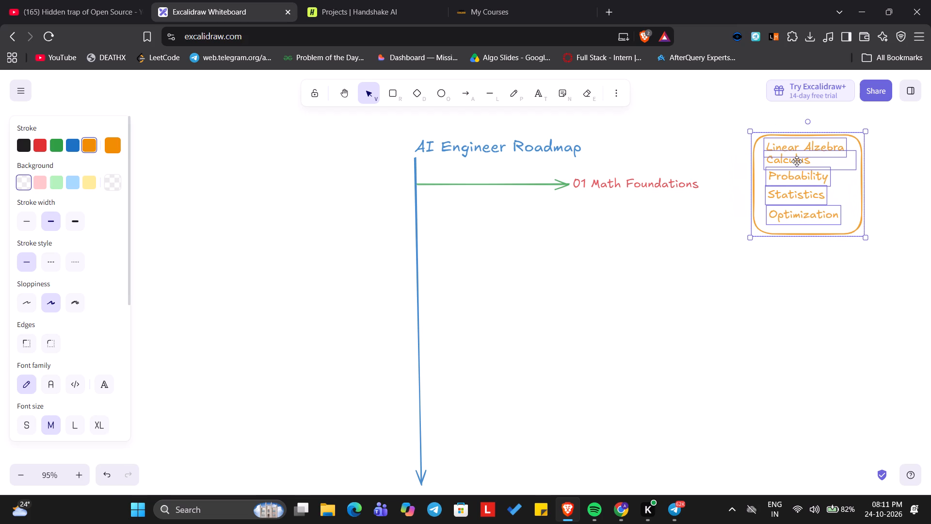
Draw an orange arrow from the end of the "01 Math Foundations" heading to the orange box's left edge.
left_click(470, 90)
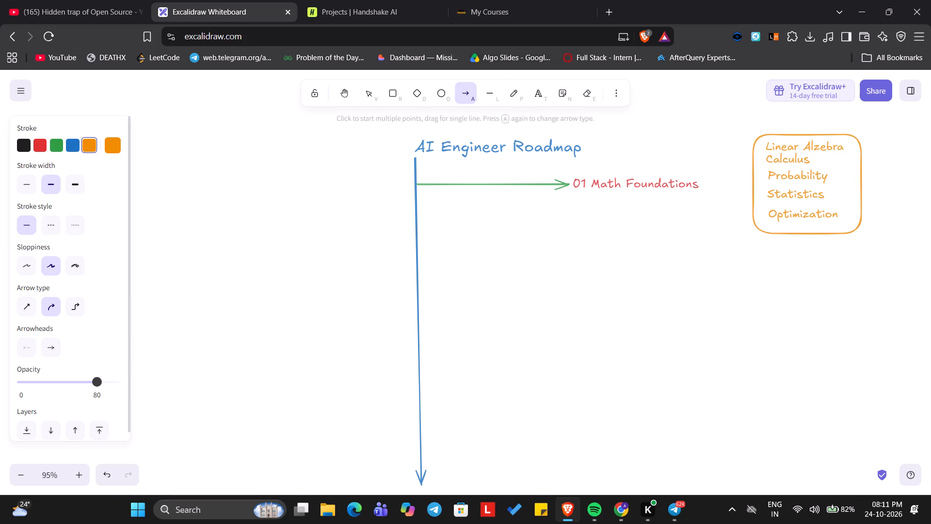
left_click_drag(705, 184, 748, 179)
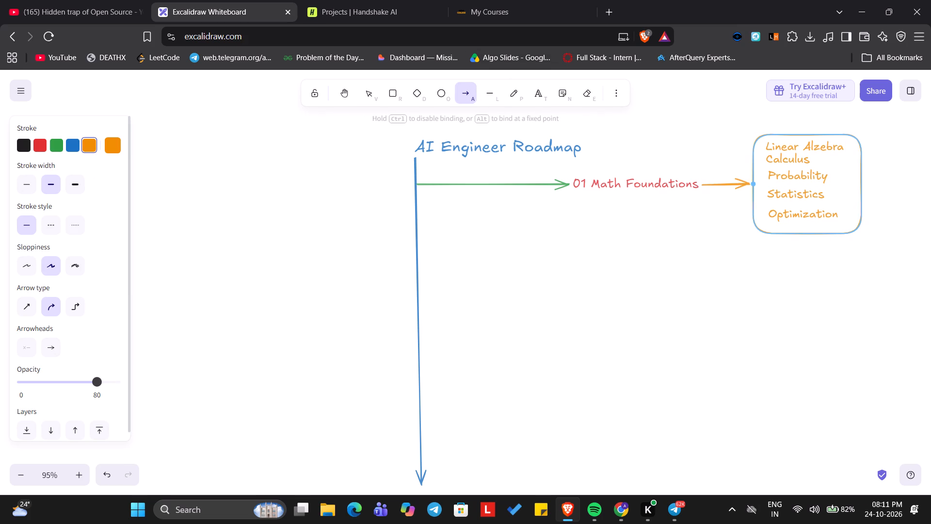
left_click_drag(748, 179, 756, 182)
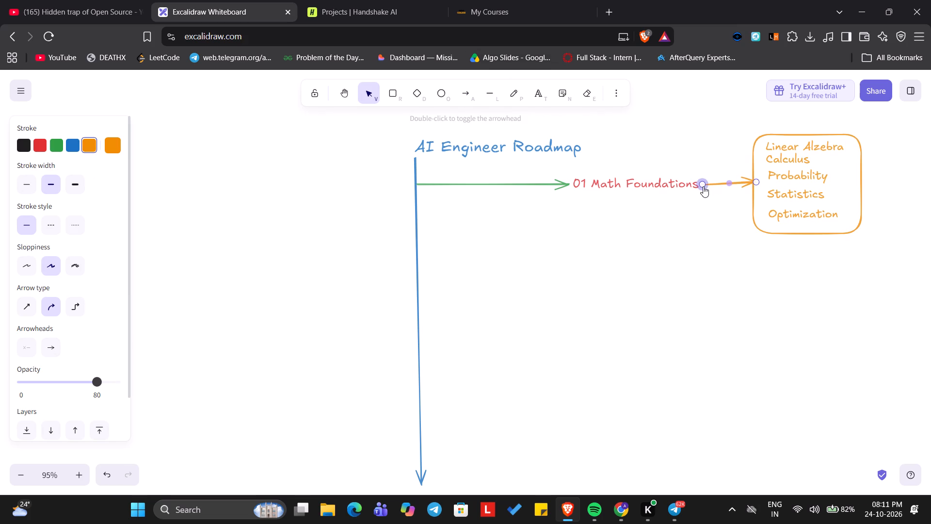
left_click(703, 186)
left_click(704, 186)
left_click(689, 222)
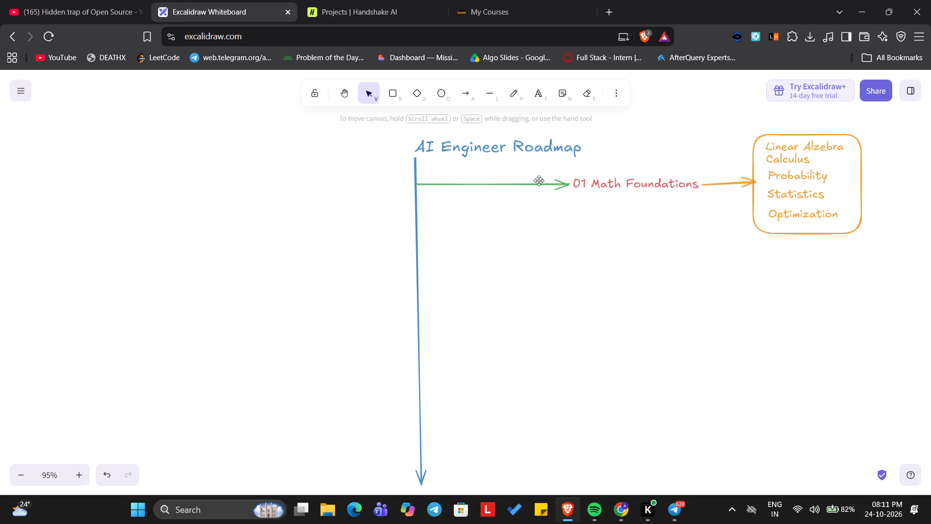
Shorten the green arrow by shifting it left and pulling its tail back to the blue vertical line.
left_click_drag(537, 183, 477, 188)
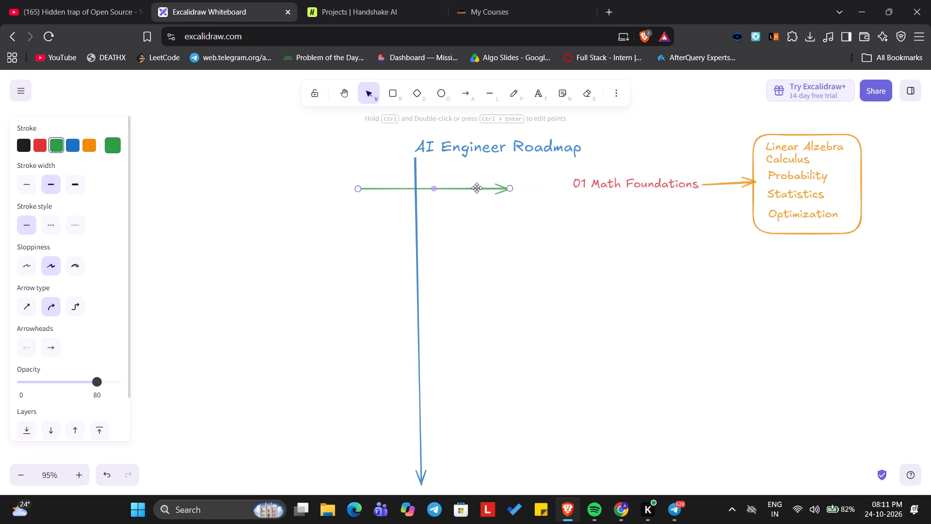
left_click_drag(477, 188, 480, 186)
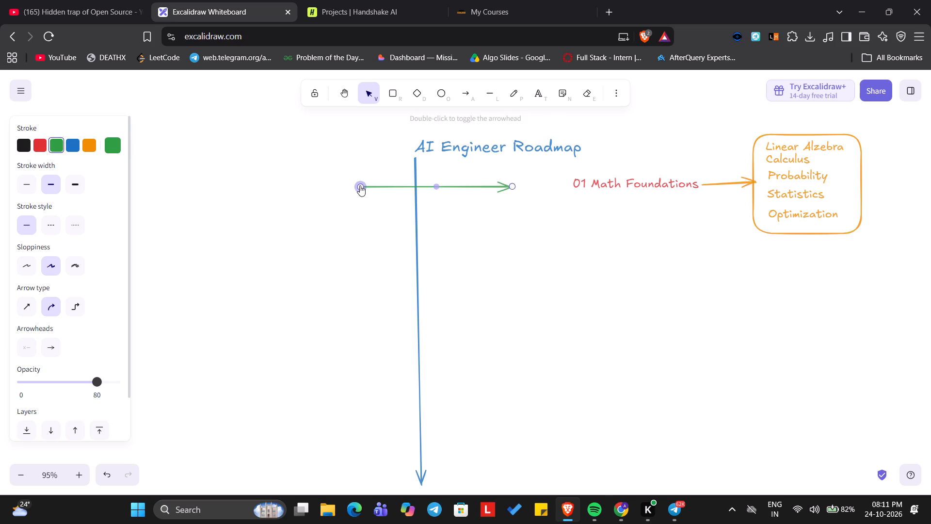
left_click_drag(360, 186, 417, 185)
Move the "01 Math Foundations" heading left, next to the head of the shortened green arrow.
left_click_drag(621, 182, 569, 187)
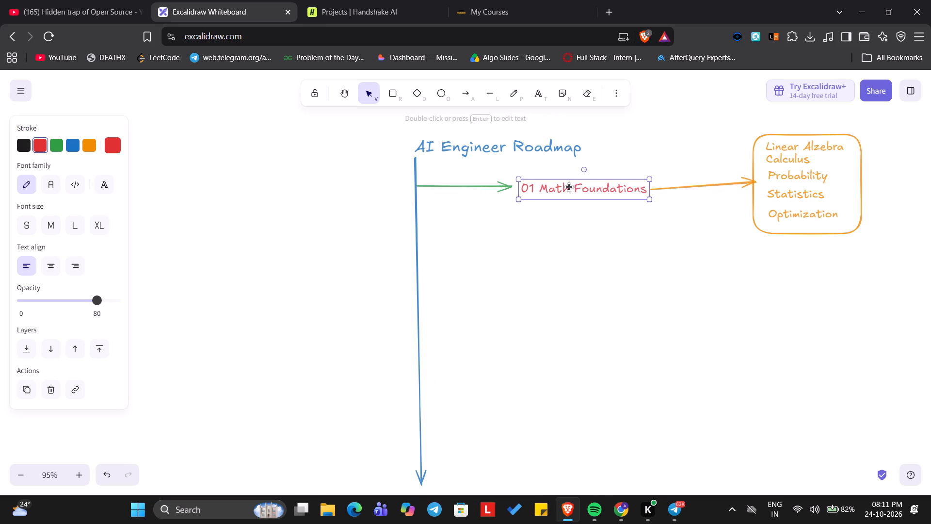
left_click_drag(569, 187, 561, 188)
double_click(561, 188)
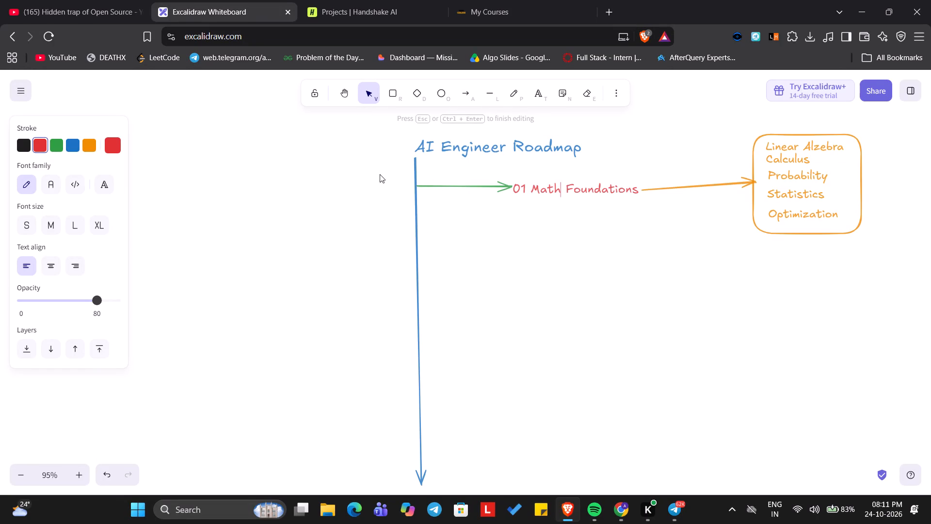
Copy the green arrow with its "01 Math Foundations" heading and place the duplicate below as a second branch starting on the blue line.
left_click_drag(380, 174, 670, 213)
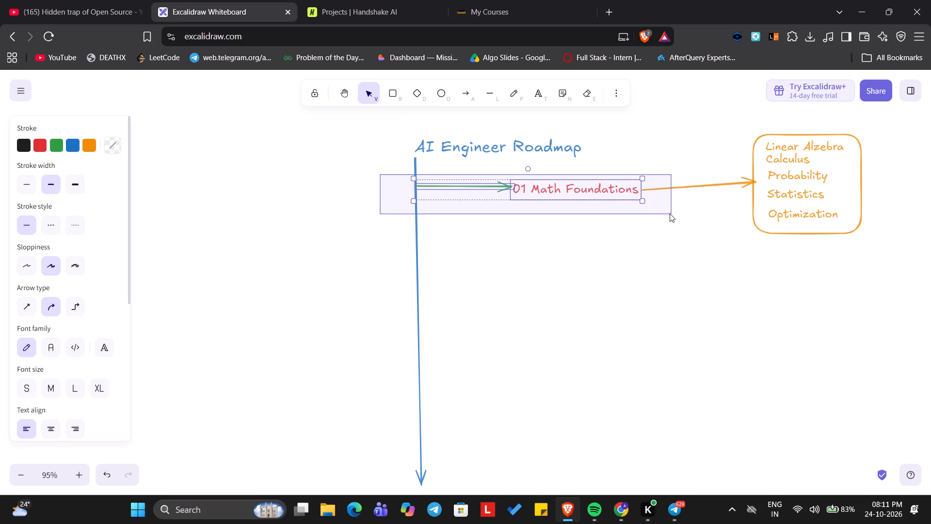
left_click_drag(670, 213, 655, 206)
key("ctrl+c")
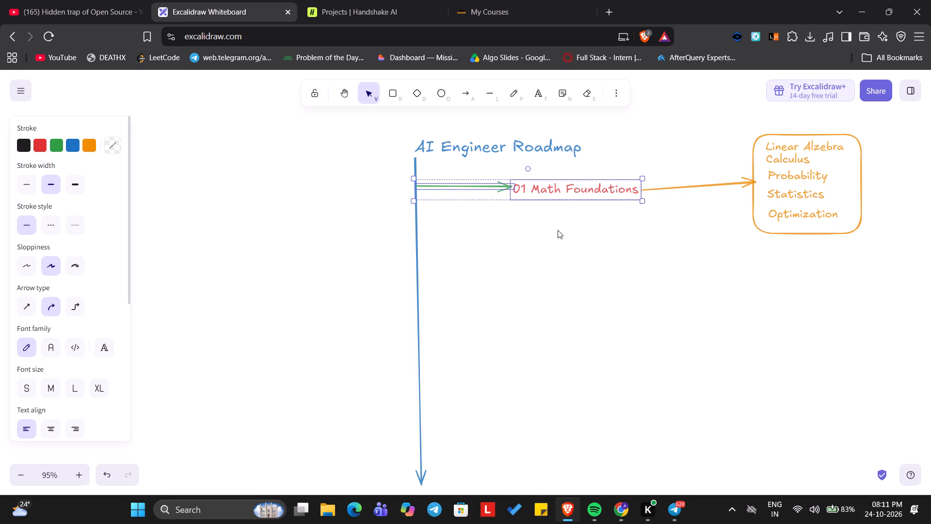
left_click(542, 236)
key("ctrl+v")
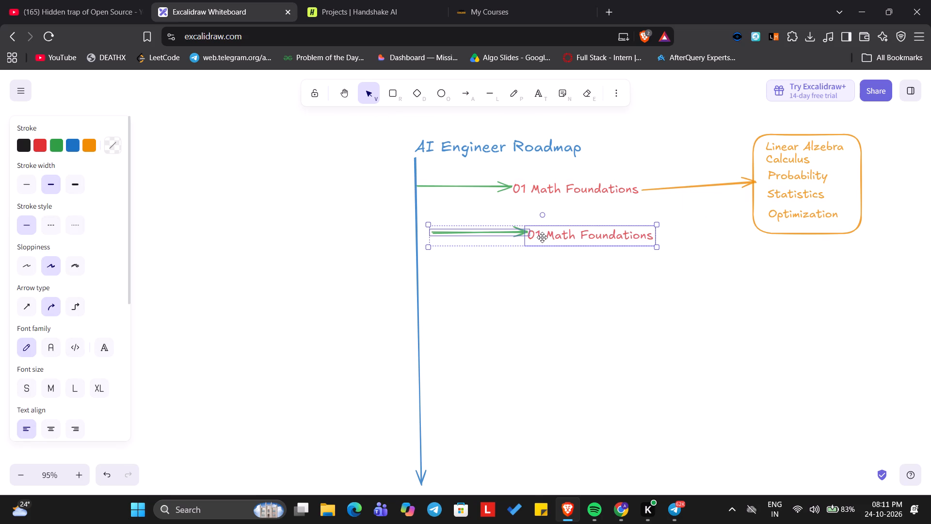
left_click_drag(543, 238, 528, 242)
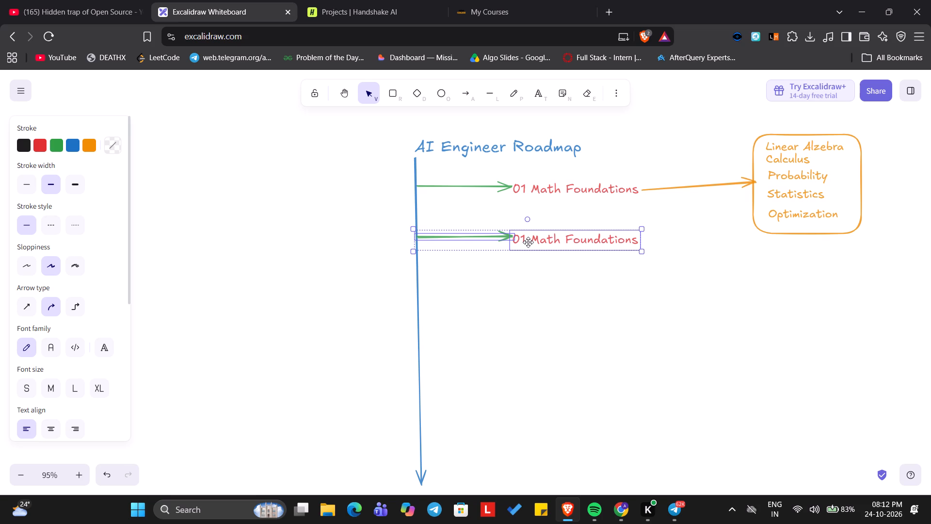
left_click(528, 242)
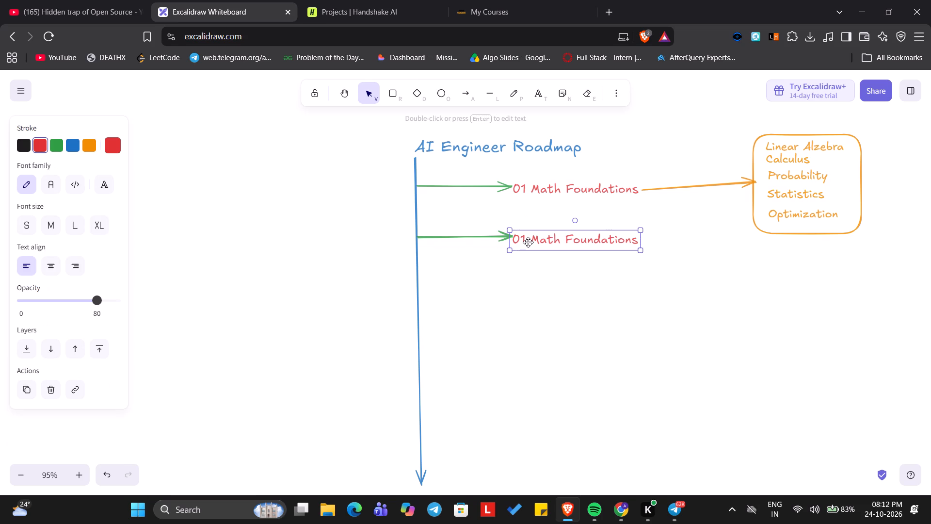
Paste a third copy of the arrow and heading, and place it well below the second branch, starting on the blue line.
left_click(516, 291)
key("ctrl+v")
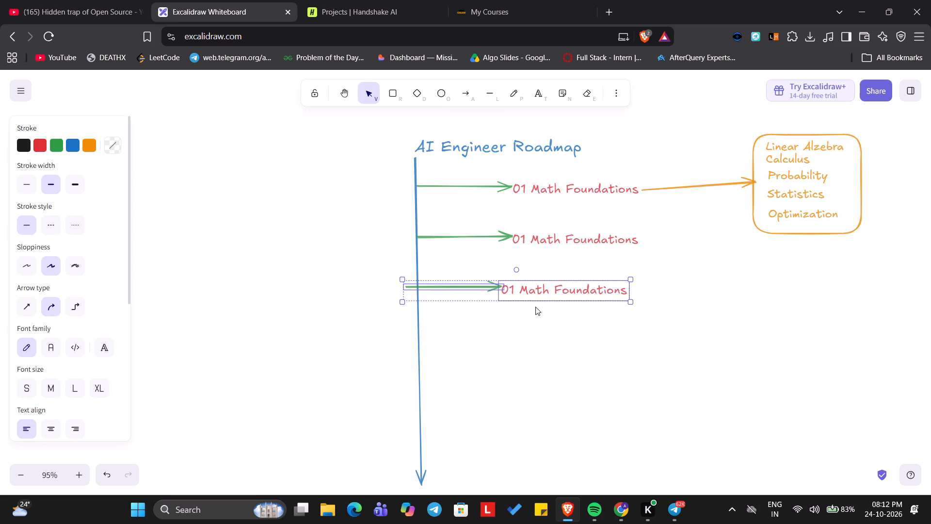
left_click_drag(541, 292, 548, 296)
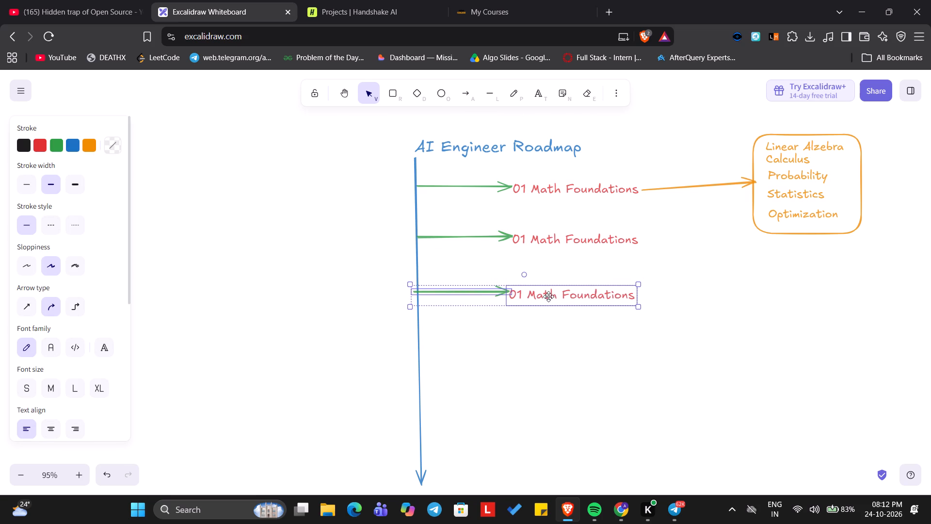
left_click_drag(548, 296, 552, 327)
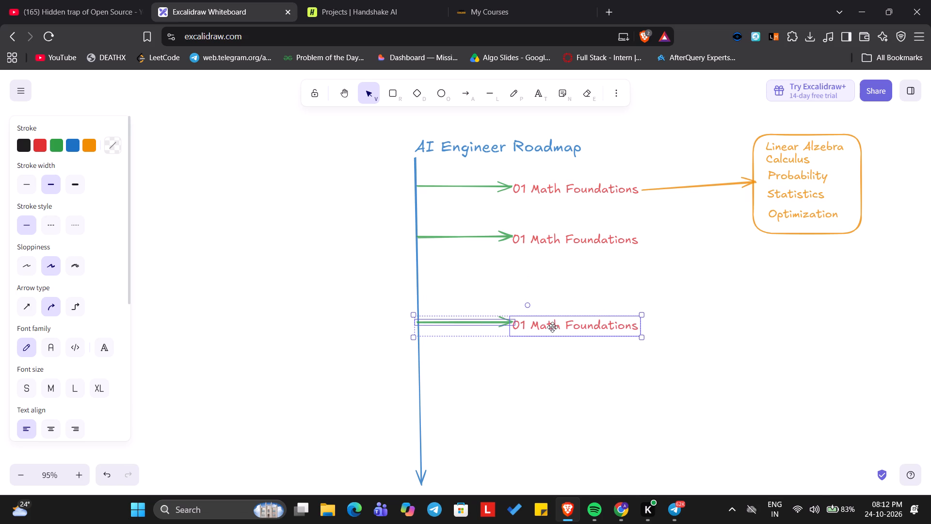
left_click_drag(552, 327, 552, 350)
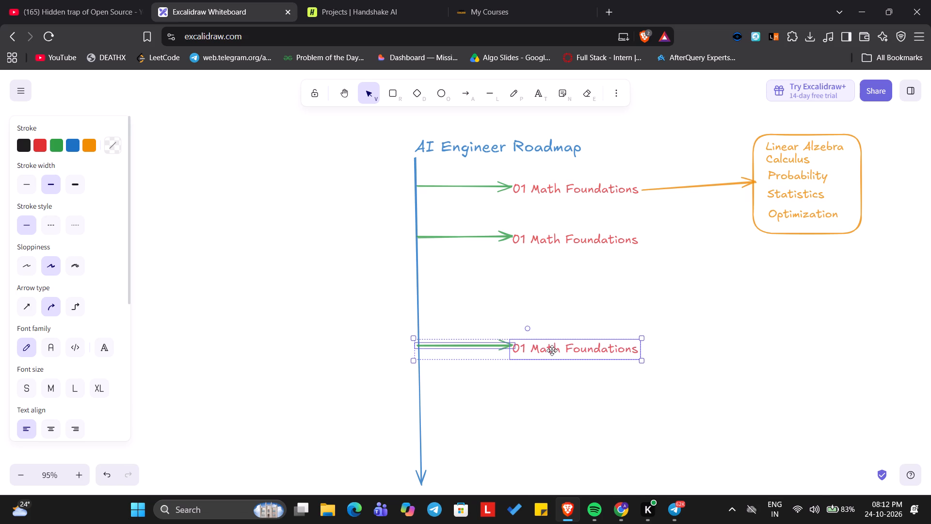
left_click_drag(552, 350, 555, 356)
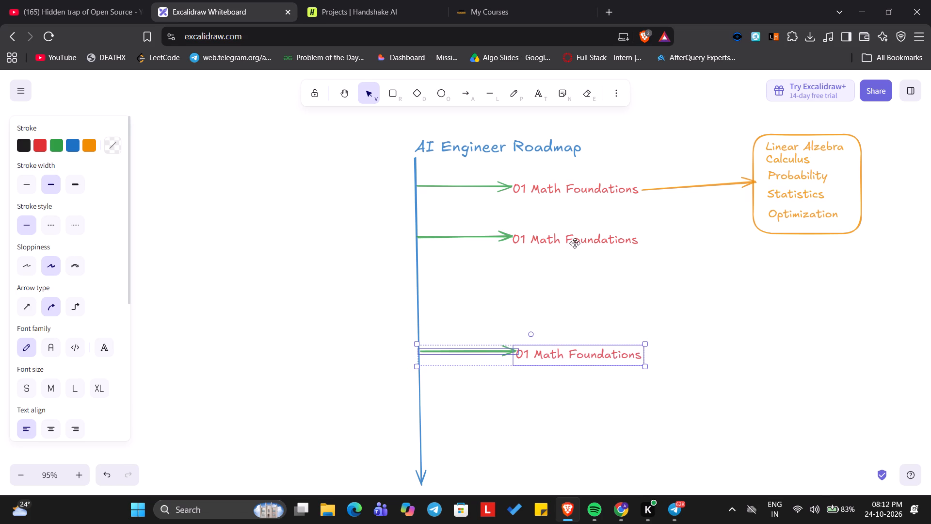
Move the second branch's green arrow and heading down together, about midway between the first and third branches.
left_click(575, 242)
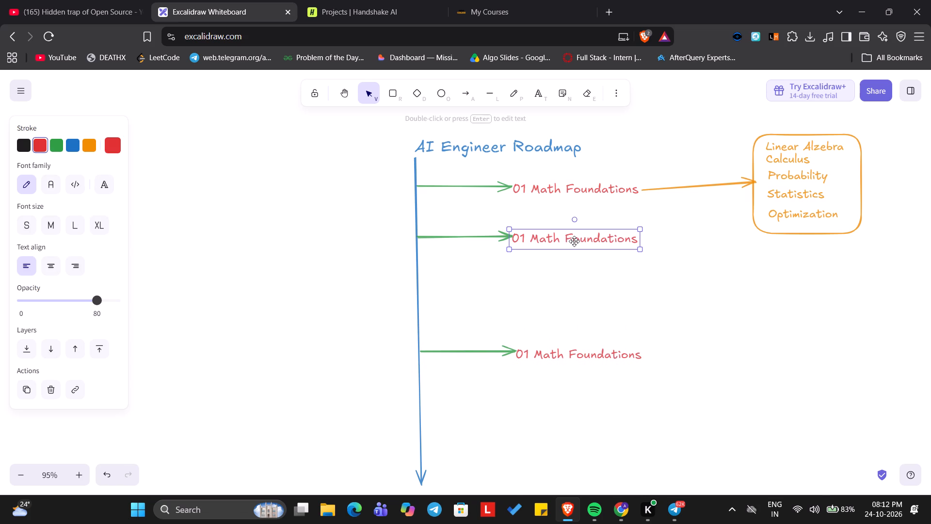
left_click(574, 241)
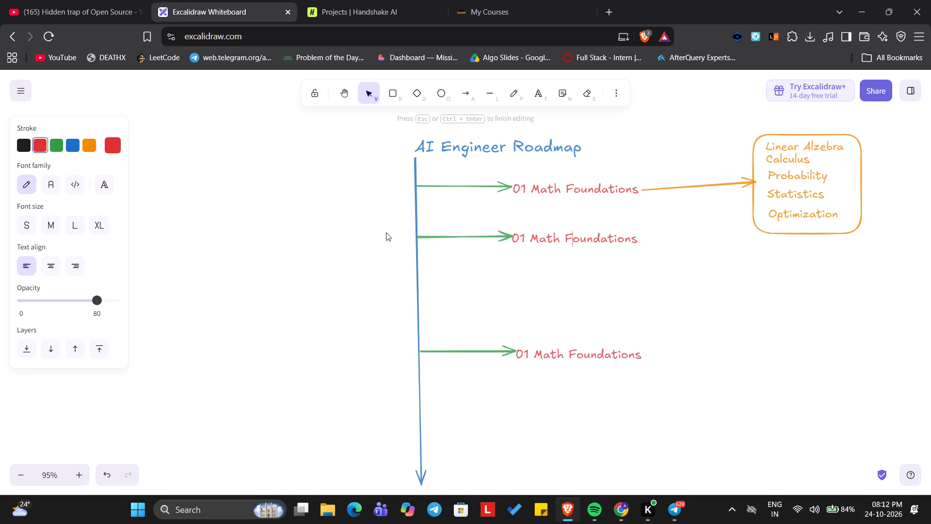
left_click_drag(386, 232, 660, 254)
left_click(591, 240)
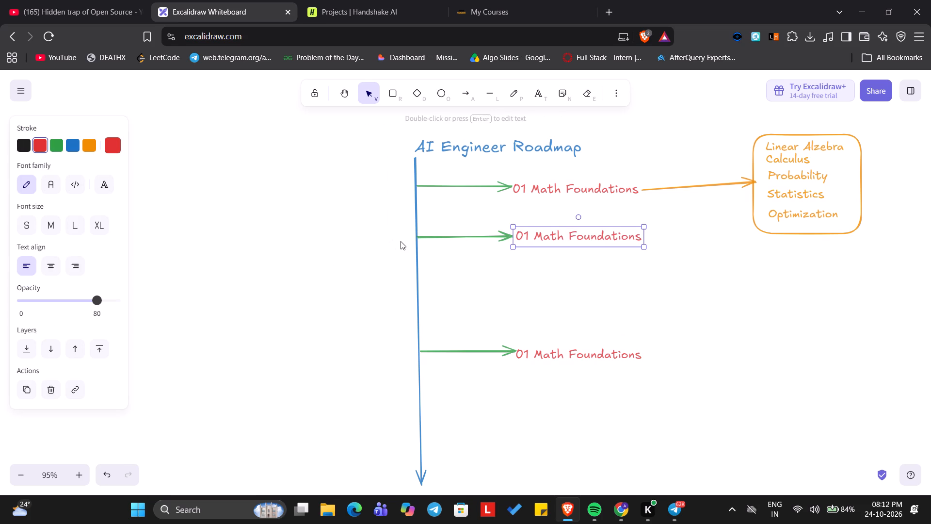
left_click_drag(401, 241, 660, 221)
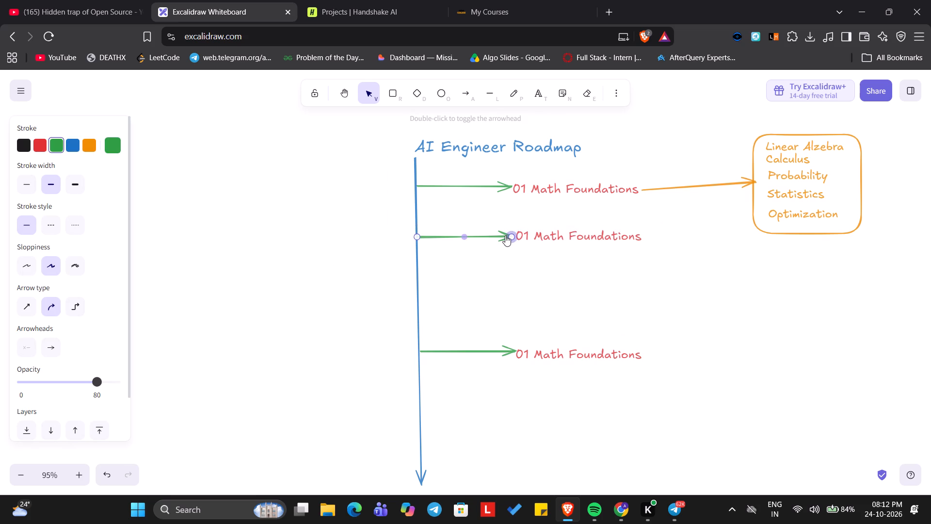
left_click(505, 235)
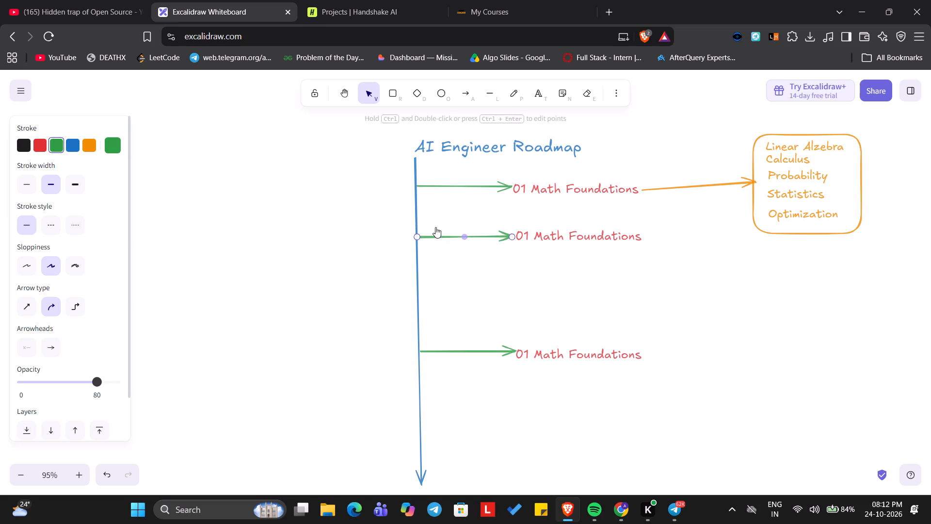
left_click_drag(385, 224, 648, 250)
left_click_drag(516, 241, 519, 287)
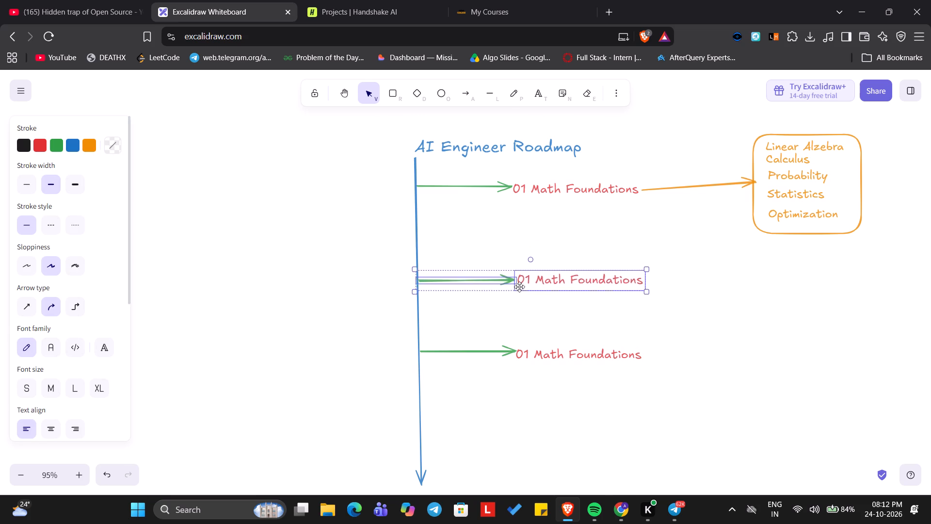
left_click_drag(519, 287, 517, 281)
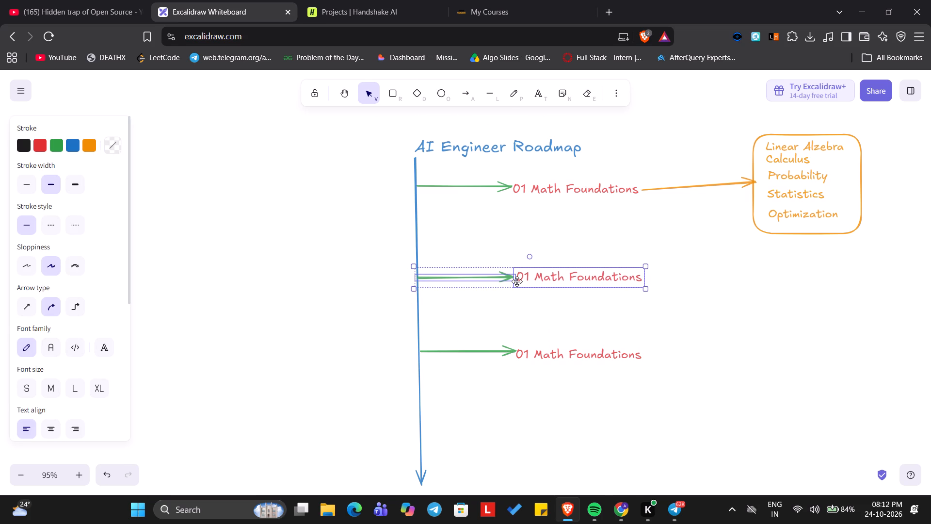
Replace the second branch's duplicated heading text with "02 Programming".
left_click(529, 279)
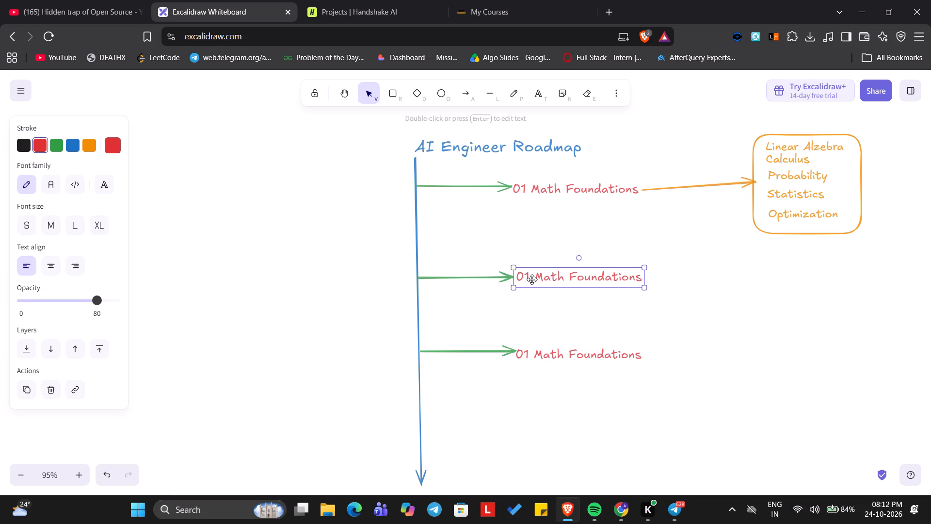
double_click(532, 279)
key("ctrl+a")
left_click(532, 279, "ctrl")
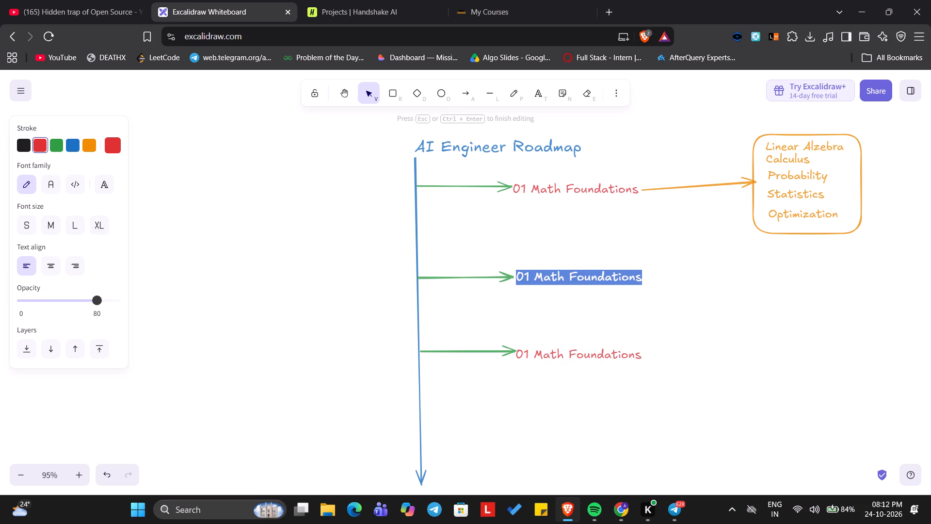
key("ctrl+a")
type("02")
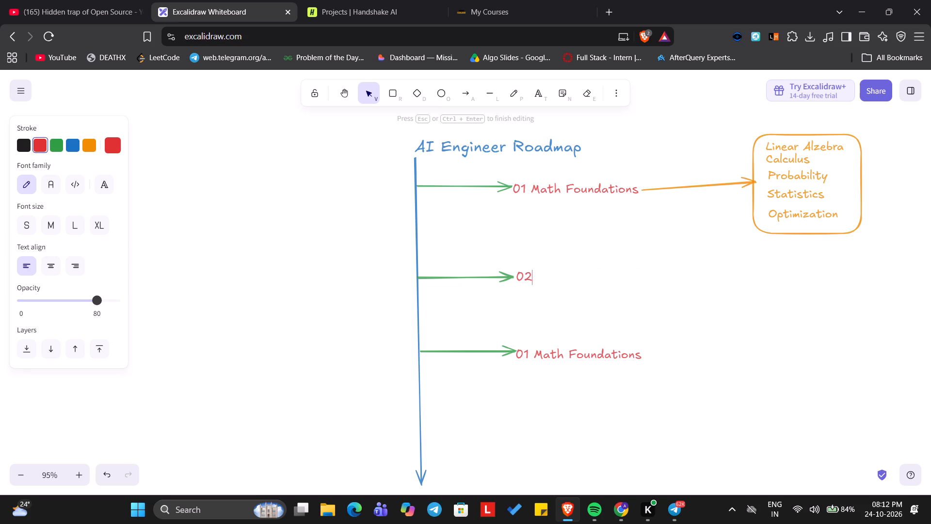
key("space")
key("BackSpace")
key("BackSpace")
type("rogramming")
Set the font size of the "02 Programming" heading and the first branch's "01 Math Foundations" heading to Large.
left_click(72, 231)
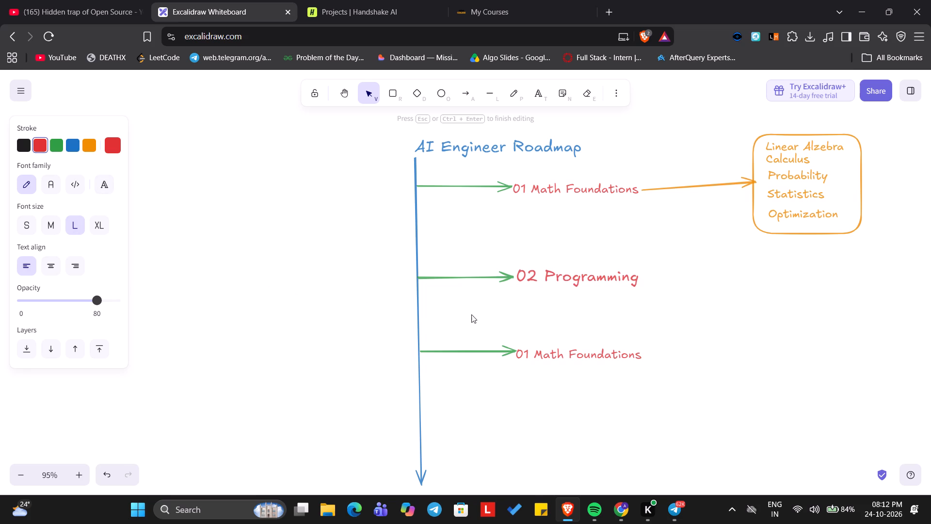
left_click(545, 188)
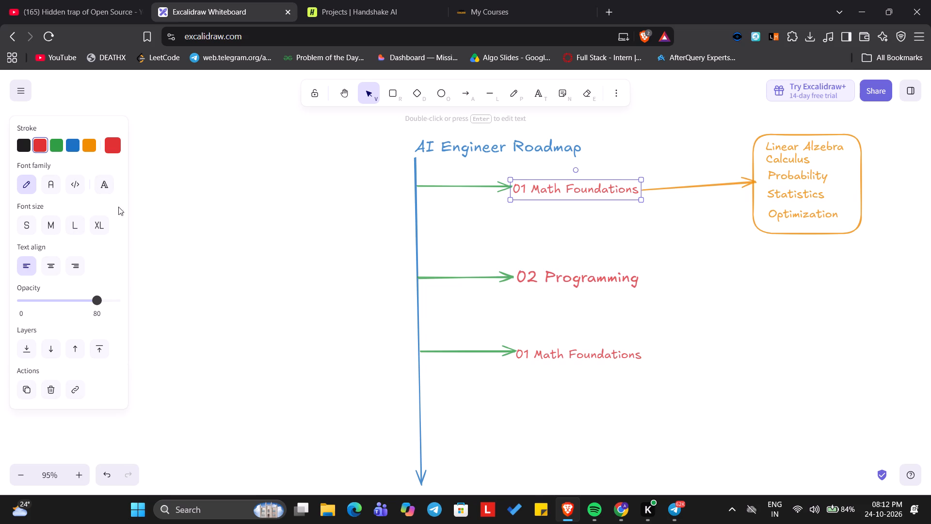
left_click(72, 232)
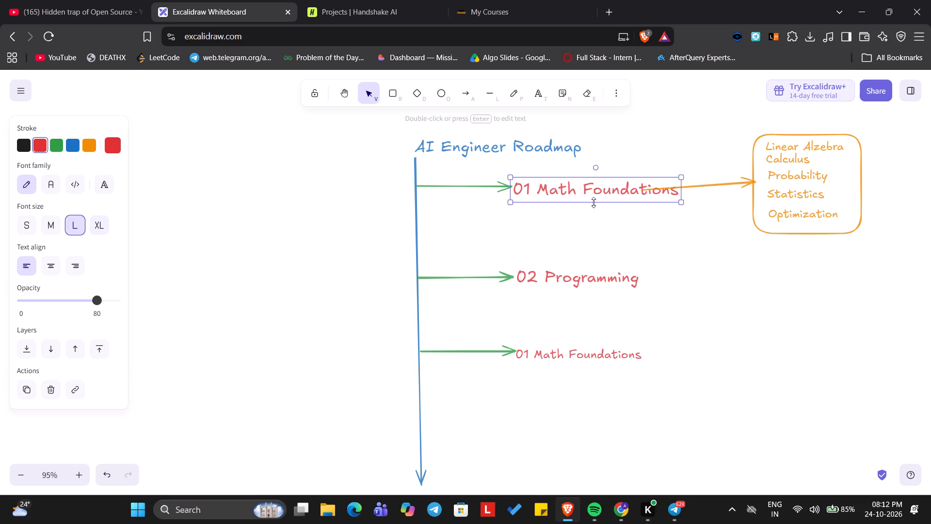
Move the orange arrow's starting point to just after the end of the enlarged "01 Math Foundations" heading.
left_click(696, 186)
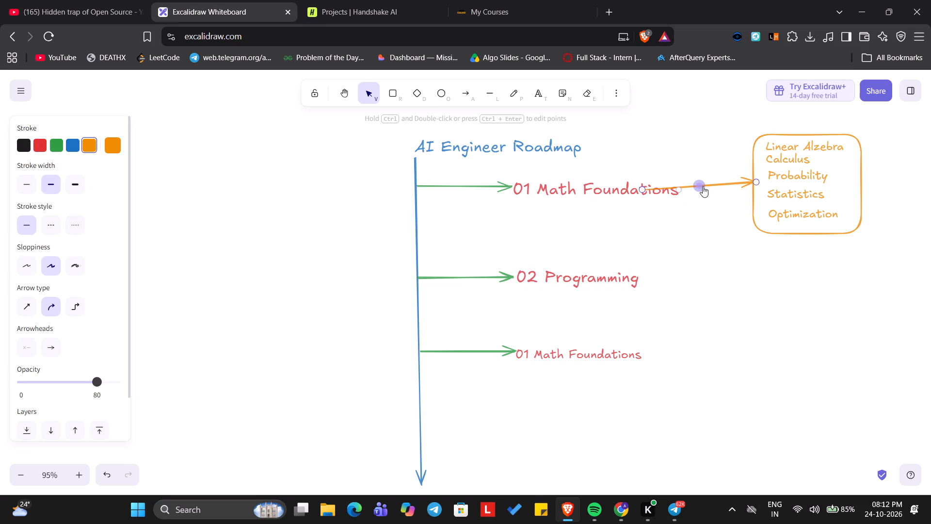
left_click_drag(639, 191, 679, 192)
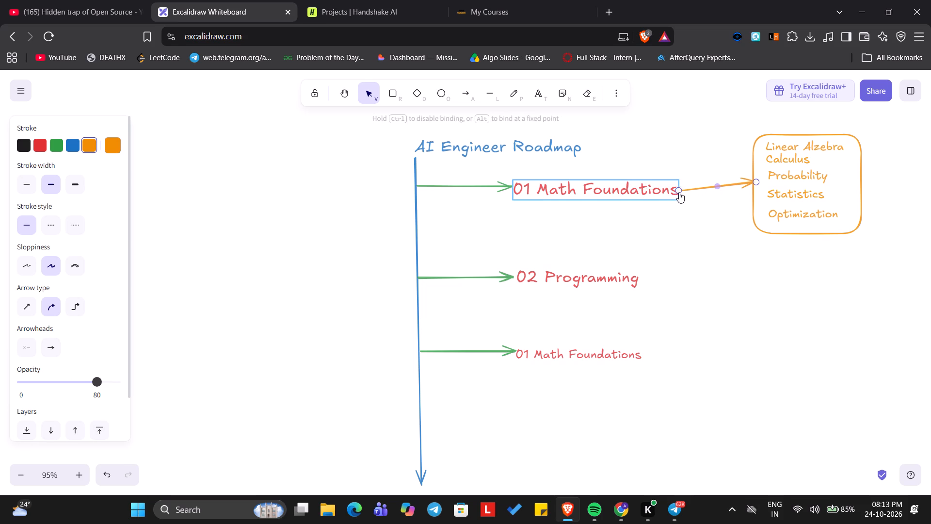
left_click_drag(679, 192, 681, 190)
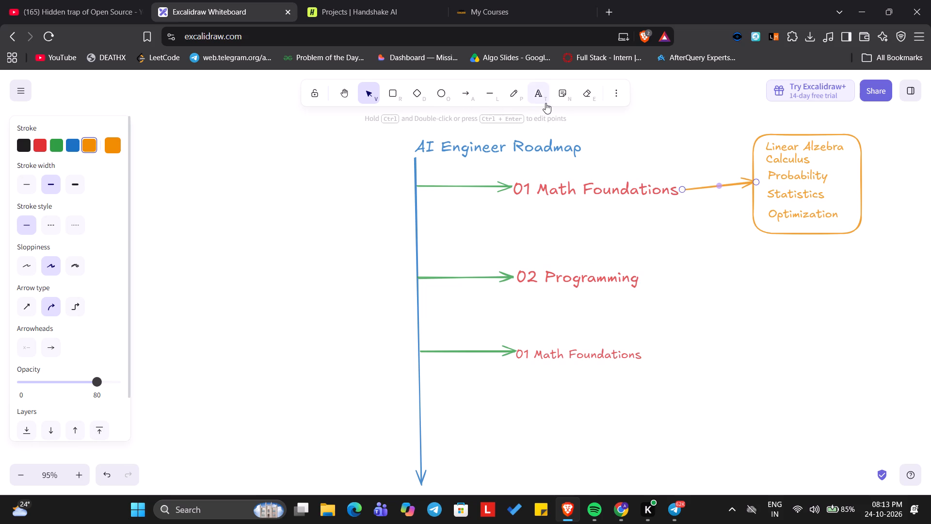
Start a new text entry on the empty canvas to the left of the blue vertical arrow.
left_click(780, 178)
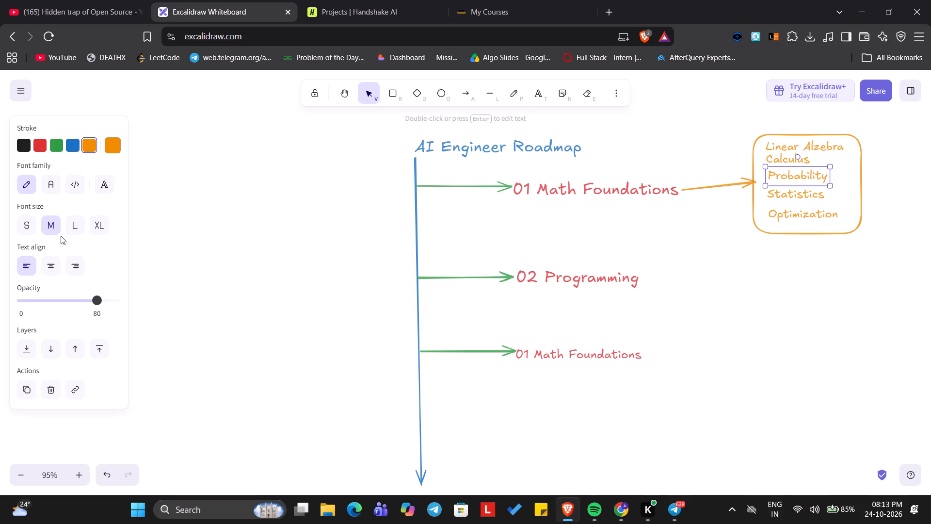
double_click(303, 304)
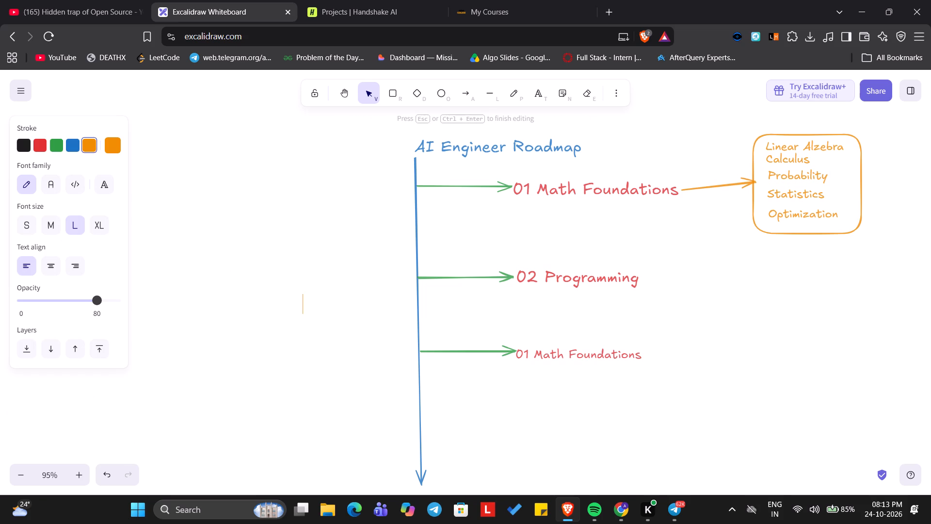
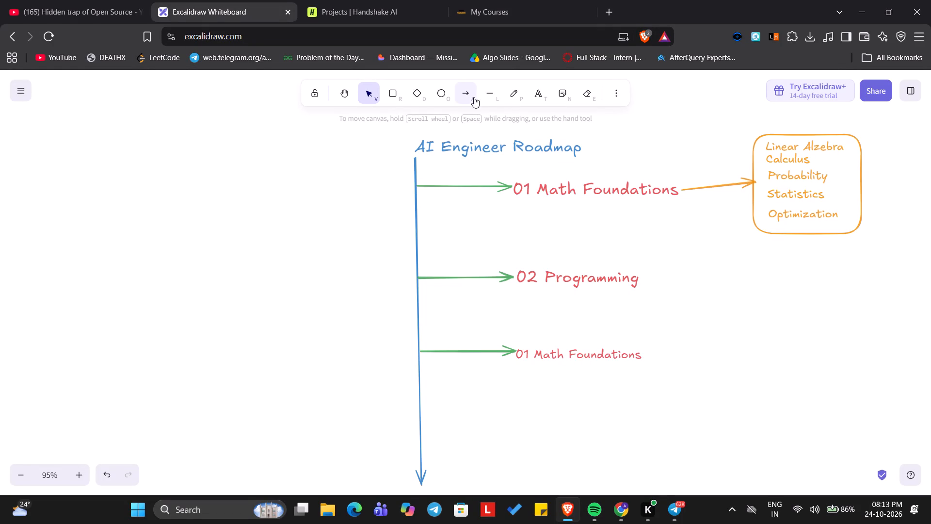
Start an orange text list across from the "02 Programming" heading with the lines "Python" and "Git and GIthub".
left_click(543, 99)
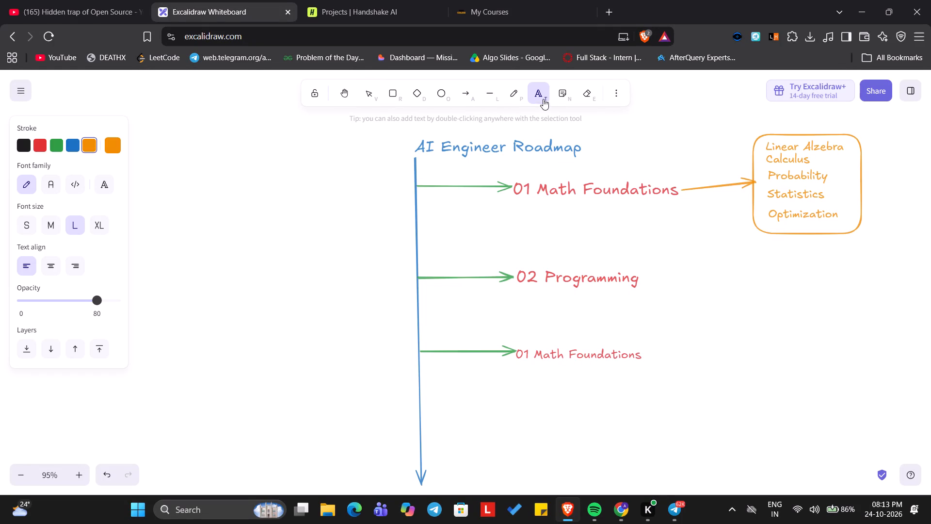
left_click(770, 278)
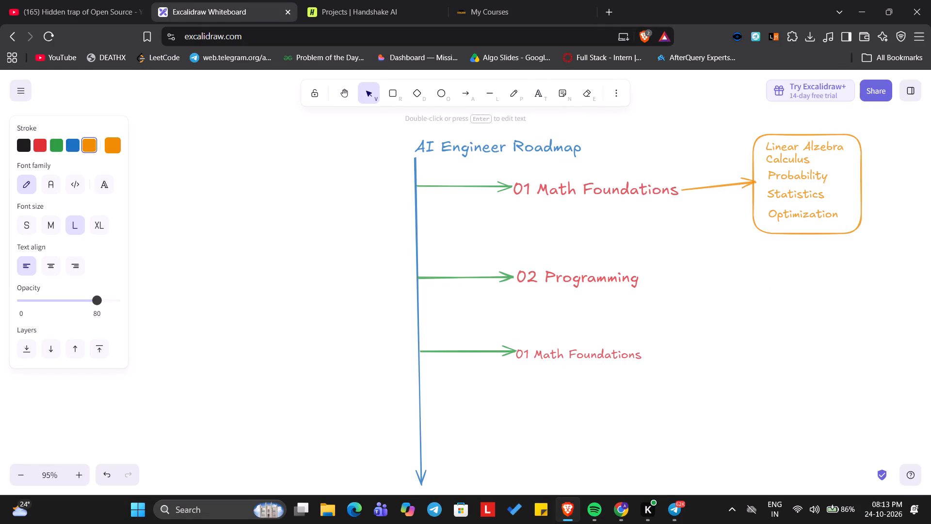
type("Python")
key("Return")
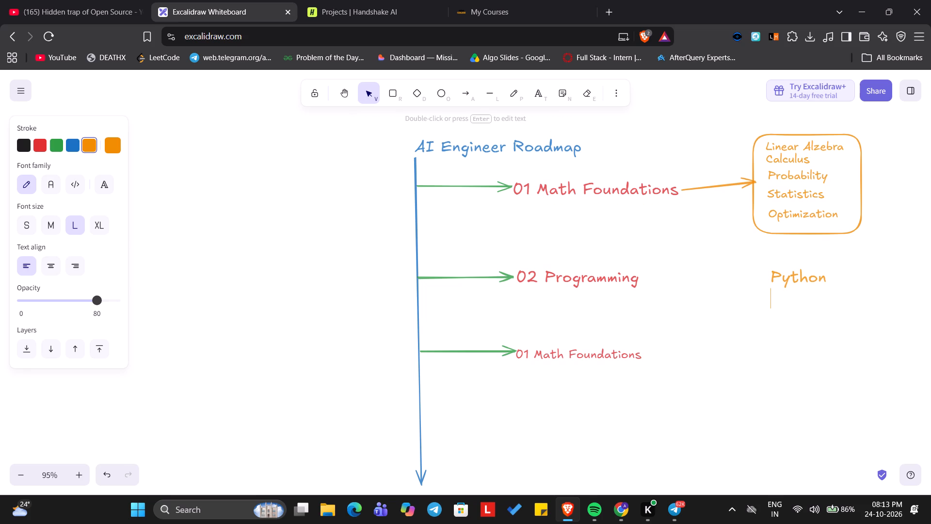
type("gir")
key("BackSpace")
key("BackSpace")
key("BackSpace")
type("Git ab")
key("BackSpace")
type("nd")
key("space")
type("GIthub")
key("Return")
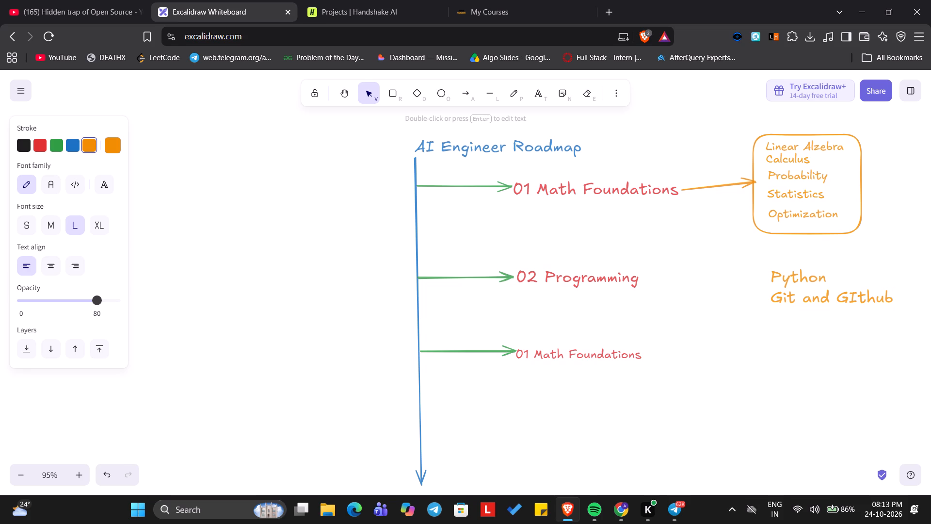
Add the lines "SQL", "Bash" and "APIs & JSON" to the programming topics list.
type("SQL")
key("Return")
type("Basj")
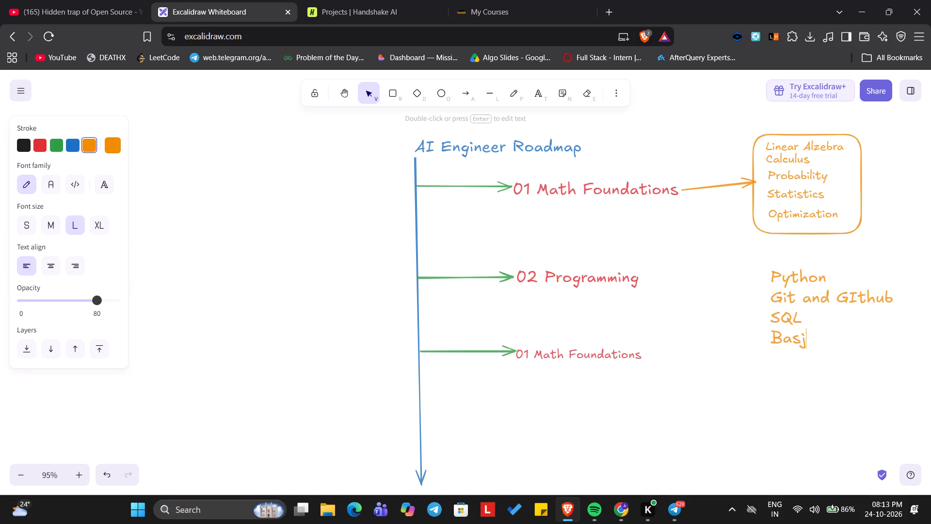
key("BackSpace")
key("h")
key("Return")
type("AP")
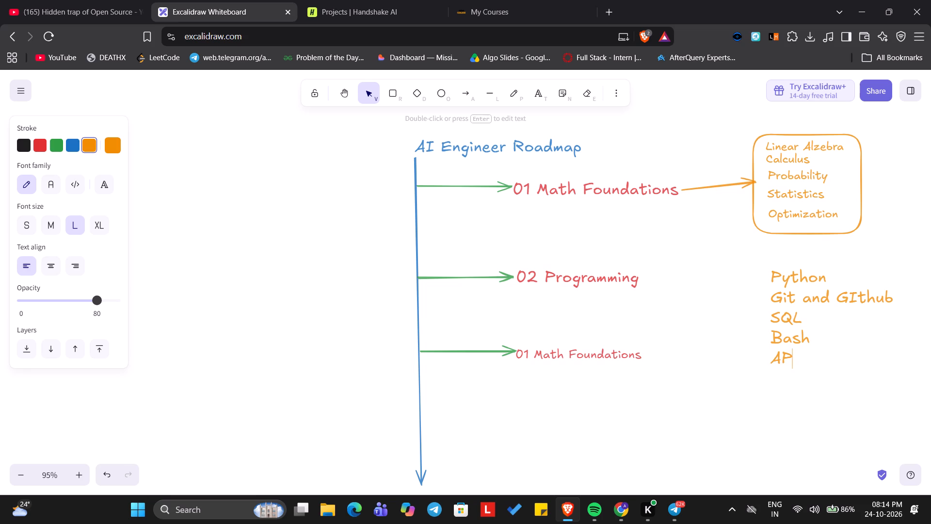
key("shift+i")
type("s")
key("space")
type("& JSON")
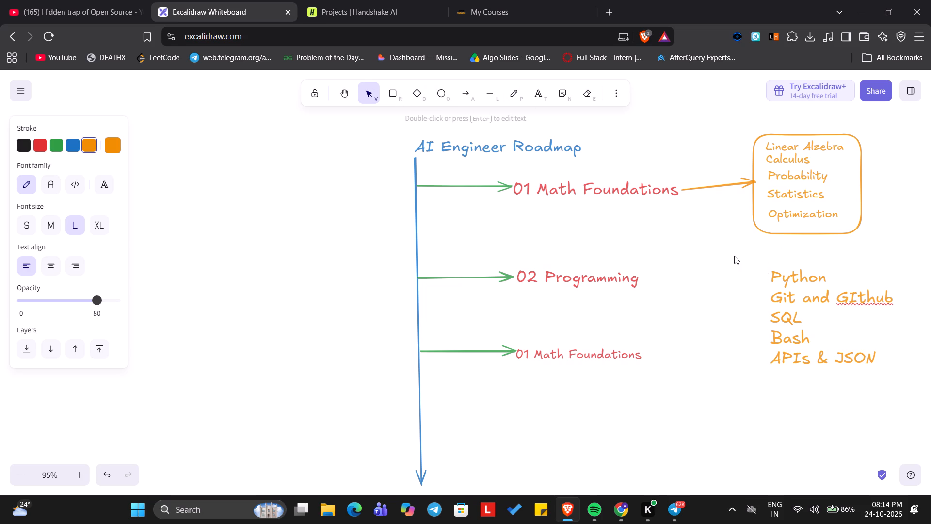
Set the programming topics list to Medium font size and move it closer to the "02 Programming" heading.
left_click_drag(734, 256, 912, 386)
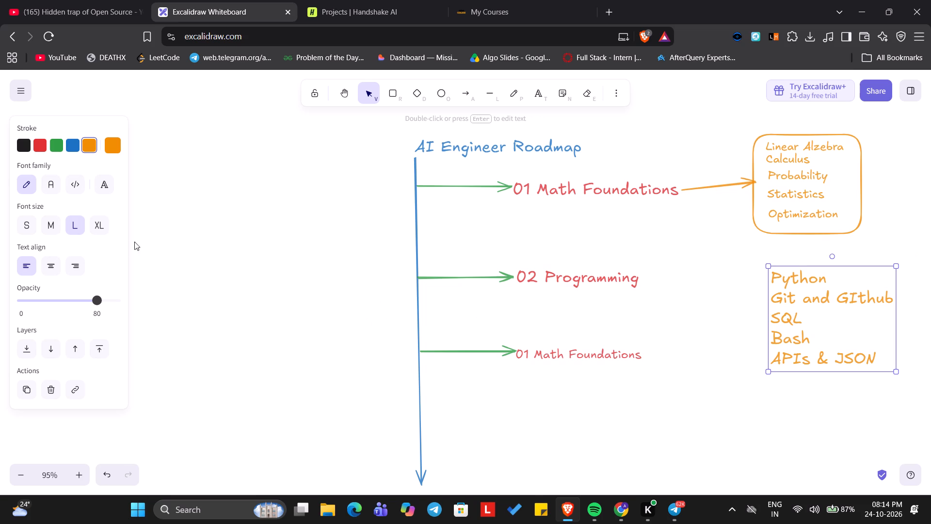
left_click(53, 230)
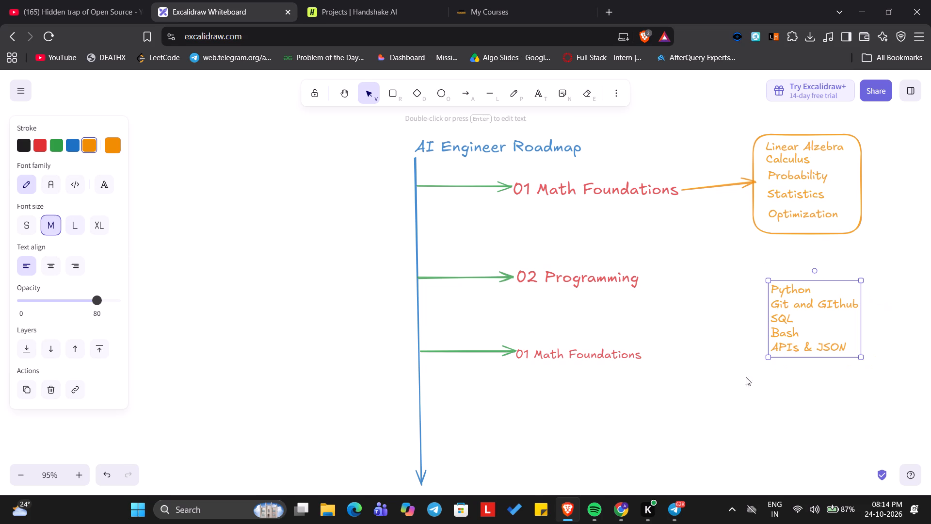
left_click_drag(796, 317, 736, 285)
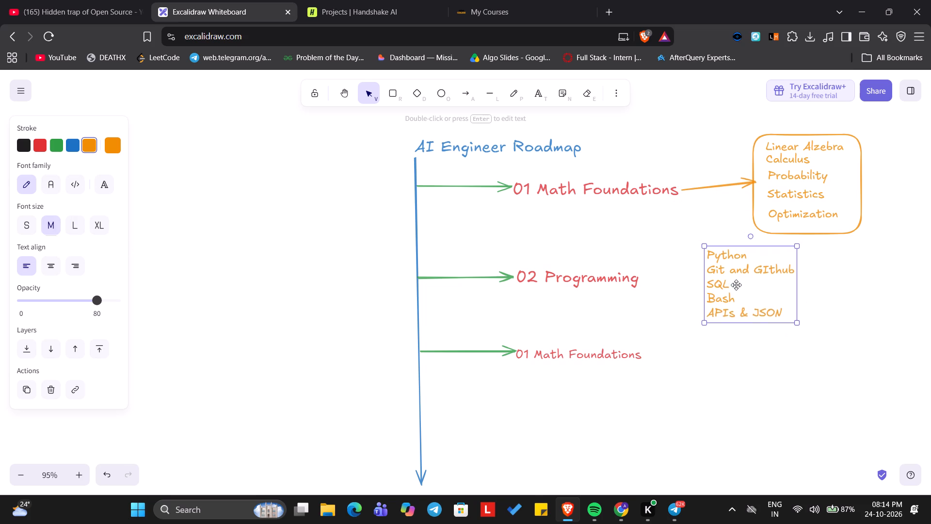
left_click_drag(736, 285, 745, 286)
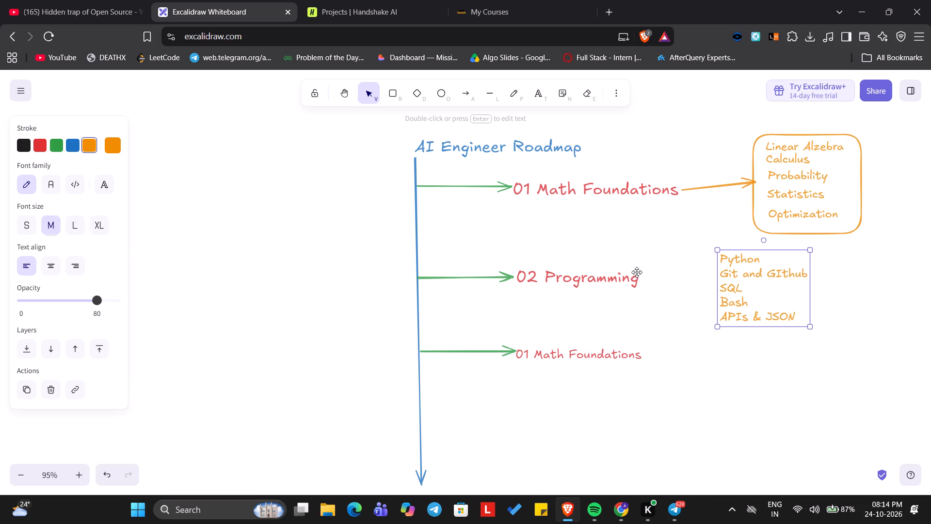
Draw an orange arrow from the end of the "02 Programming" heading to the programming topics list.
left_click(471, 96)
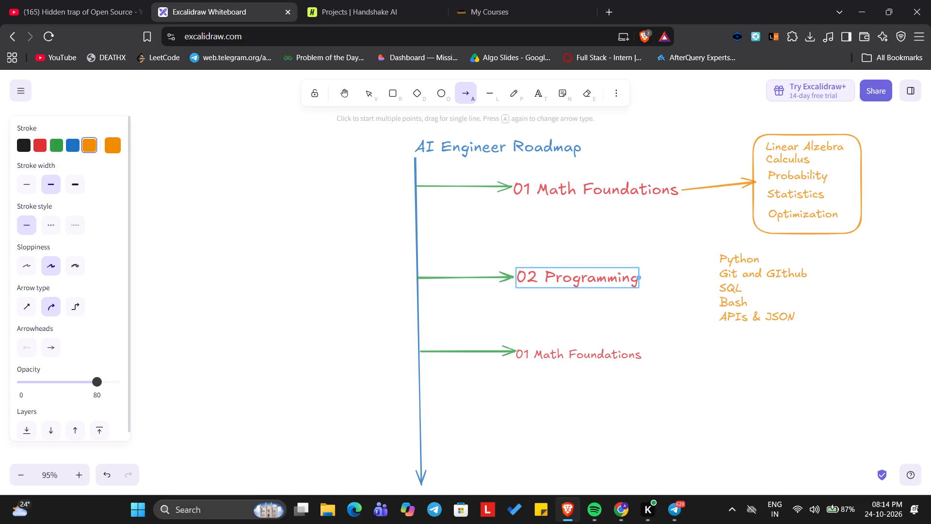
left_click_drag(639, 278, 717, 287)
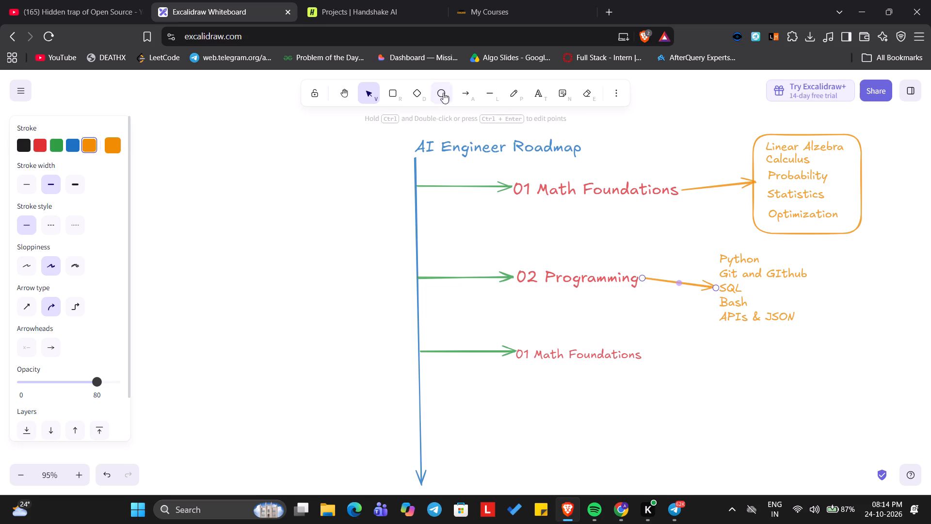
Draw an orange rounded rectangle around the programming topics list, just below the math topics box.
left_click(393, 95)
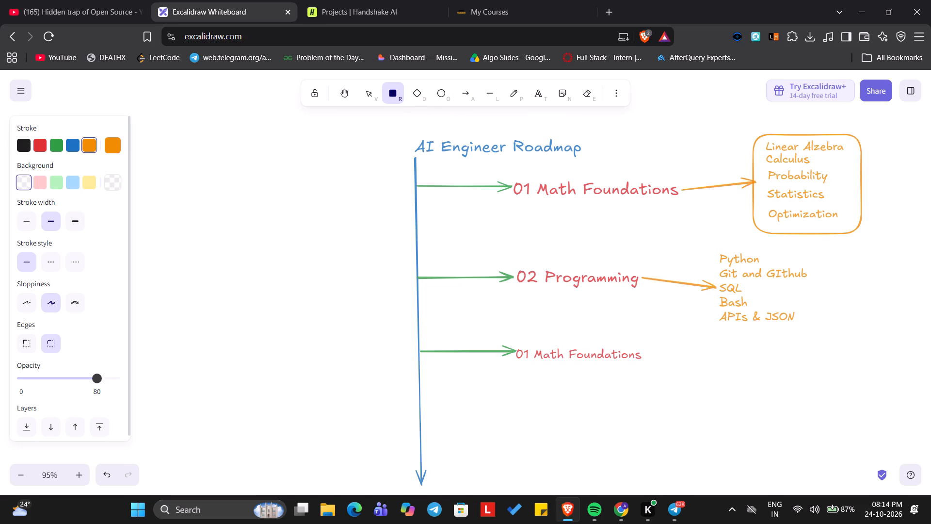
left_click_drag(698, 231, 845, 340)
left_click_drag(752, 260, 754, 271)
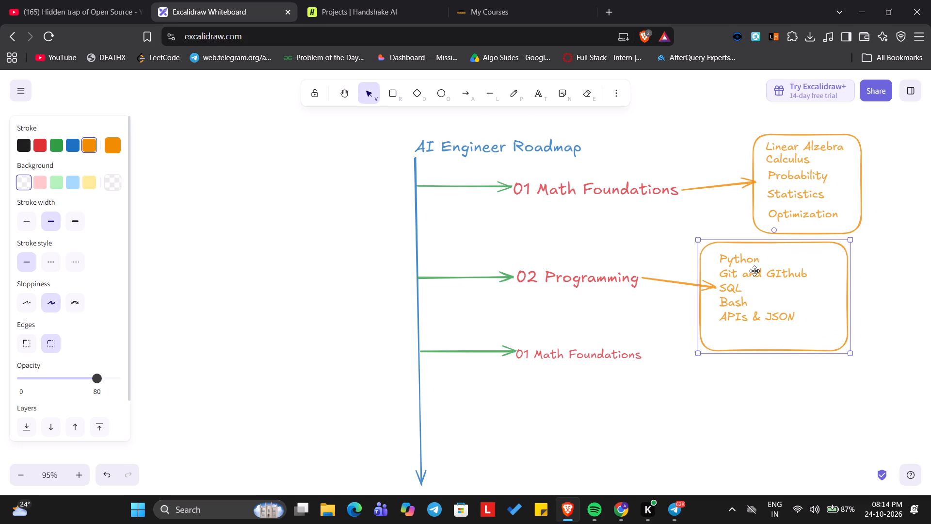
left_click_drag(754, 271, 753, 271)
Adjust the second orange arrow so it runs from the end of "02 Programming" to the new box's edge.
left_click(708, 291)
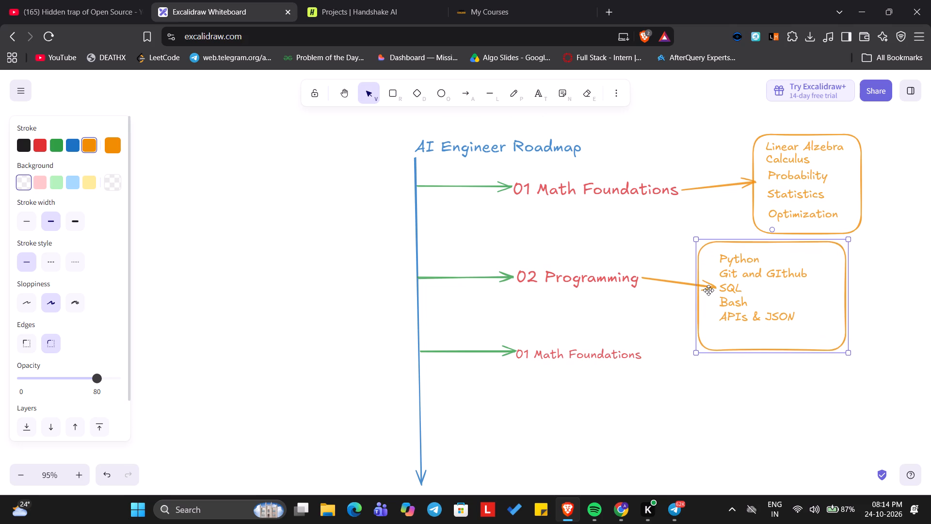
left_click(676, 277)
left_click_drag(681, 280, 679, 280)
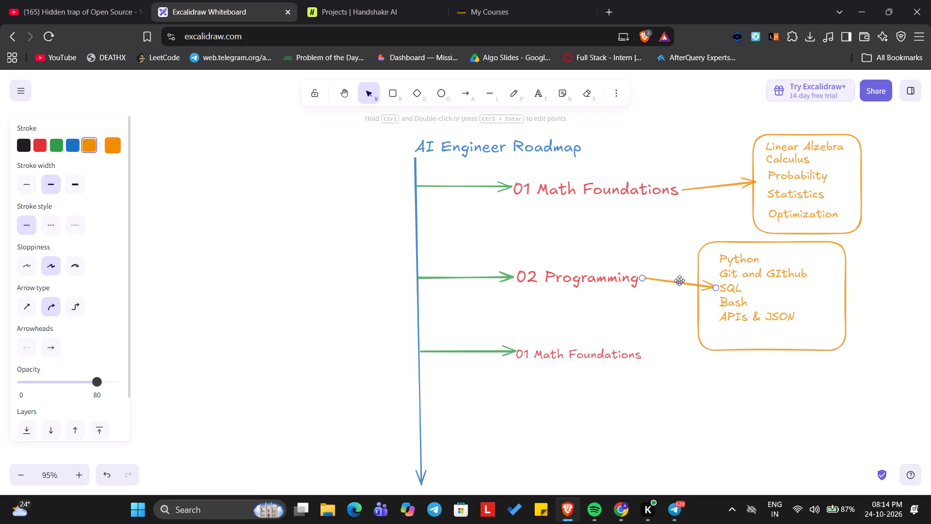
left_click_drag(679, 280, 664, 281)
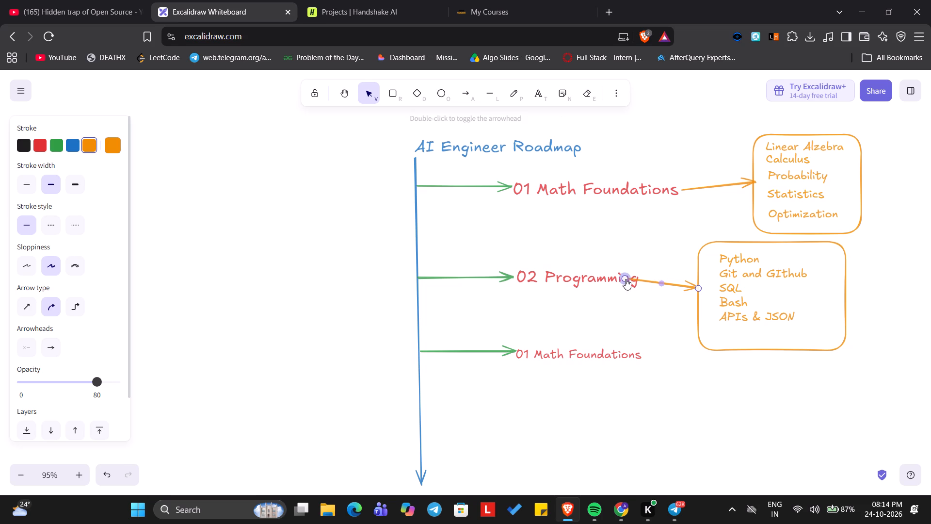
left_click_drag(626, 279, 640, 280)
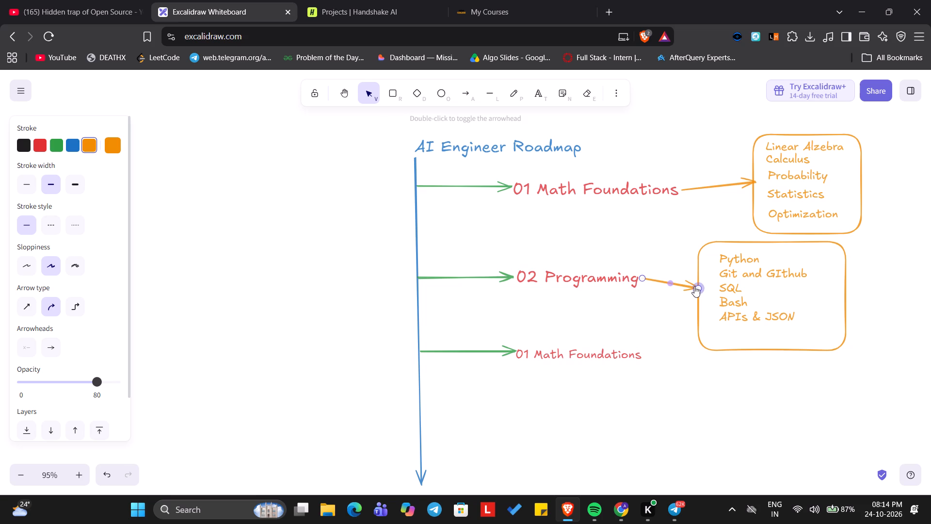
left_click(694, 286)
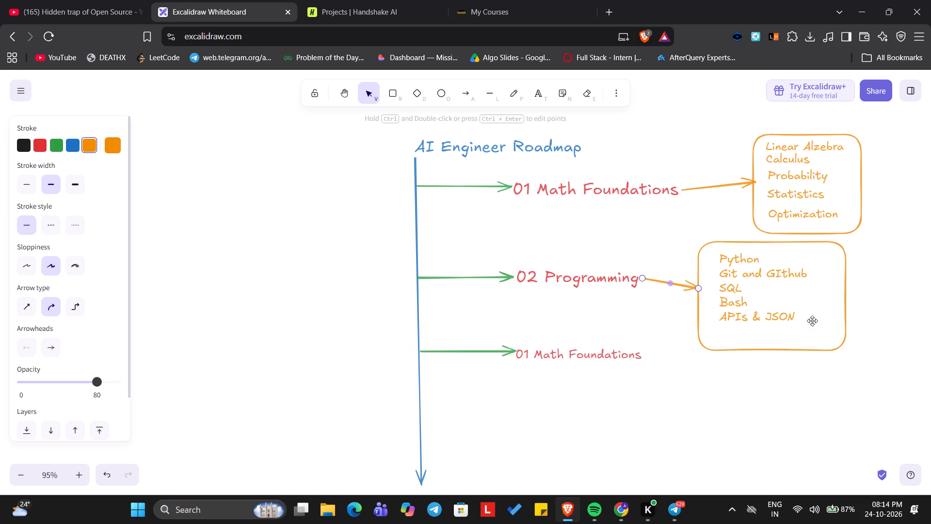
Nudge the programming topics list slightly down and toward the arrow inside its box.
left_click(785, 274)
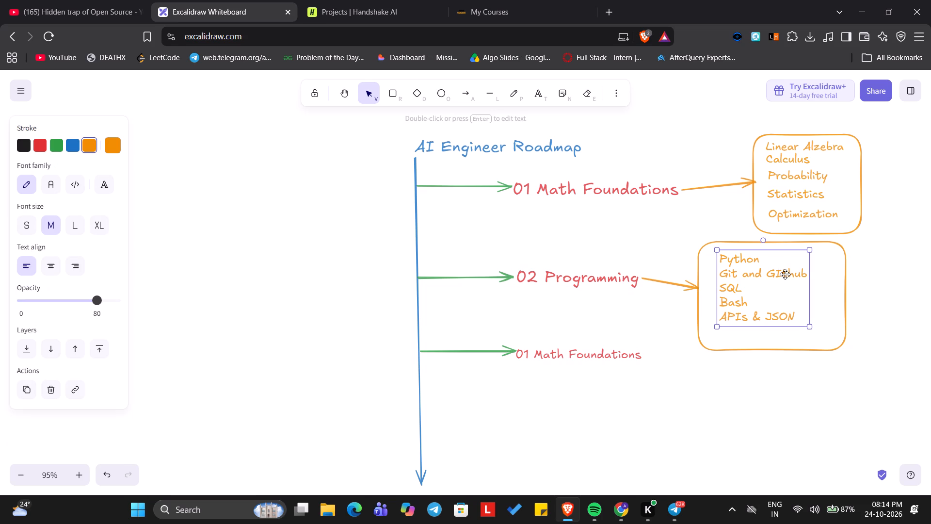
left_click(785, 274)
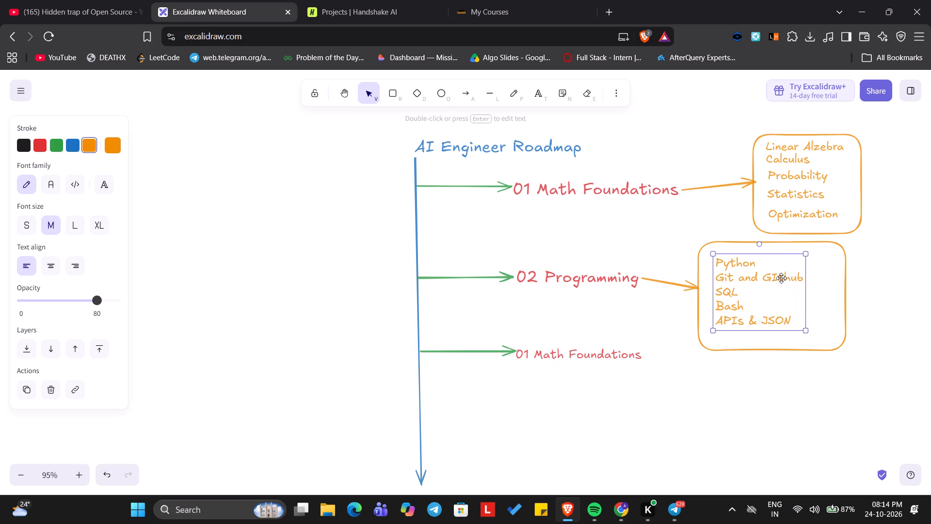
Shrink the programming topics box to fit its list more closely, keeping its near edge at the arrow tip.
left_click_drag(845, 265, 841, 265)
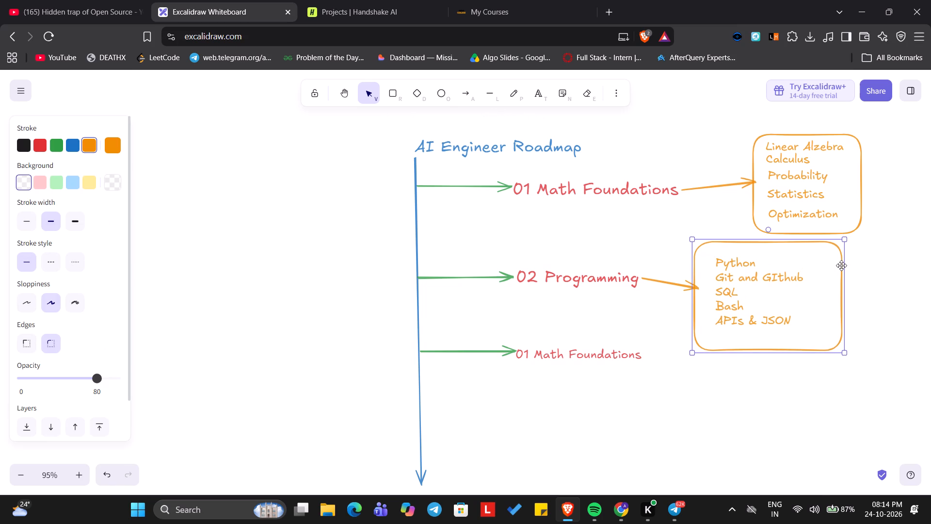
left_click_drag(841, 265, 841, 265)
left_click_drag(843, 238, 824, 259)
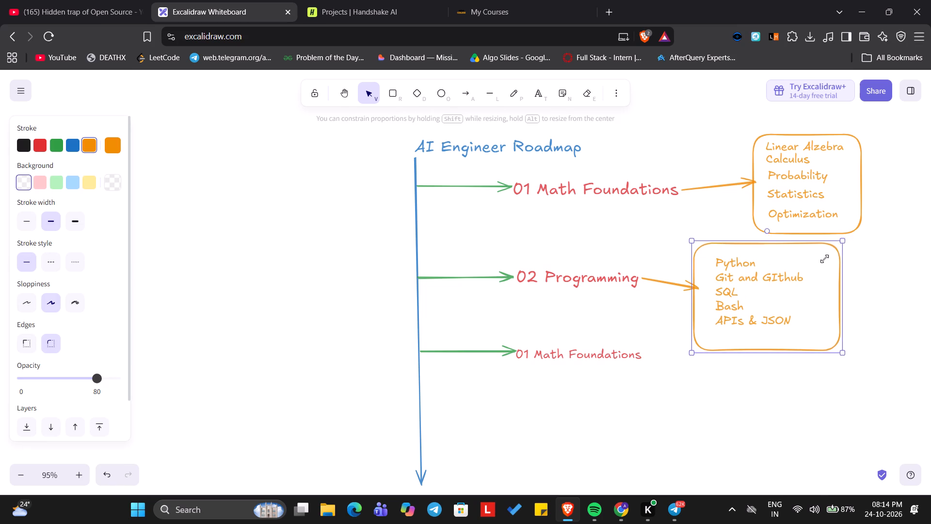
left_click_drag(824, 259, 814, 244)
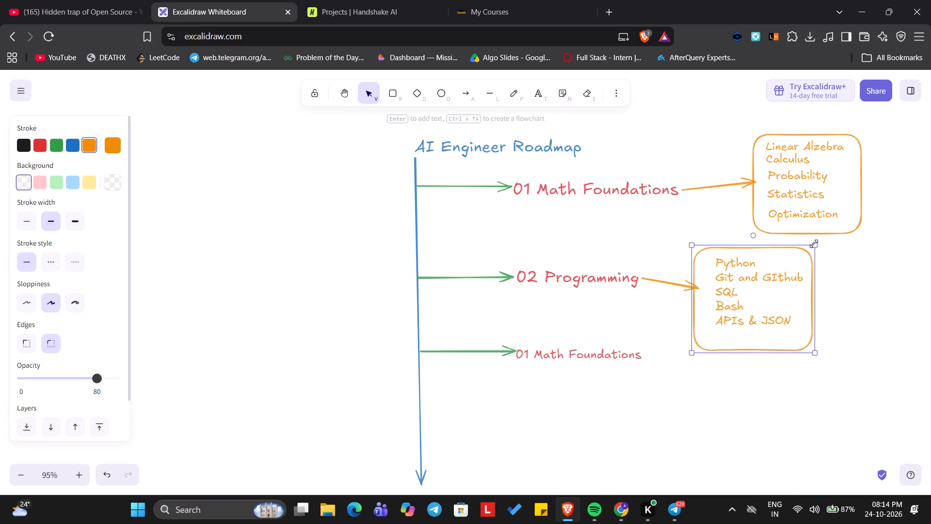
left_click(769, 261)
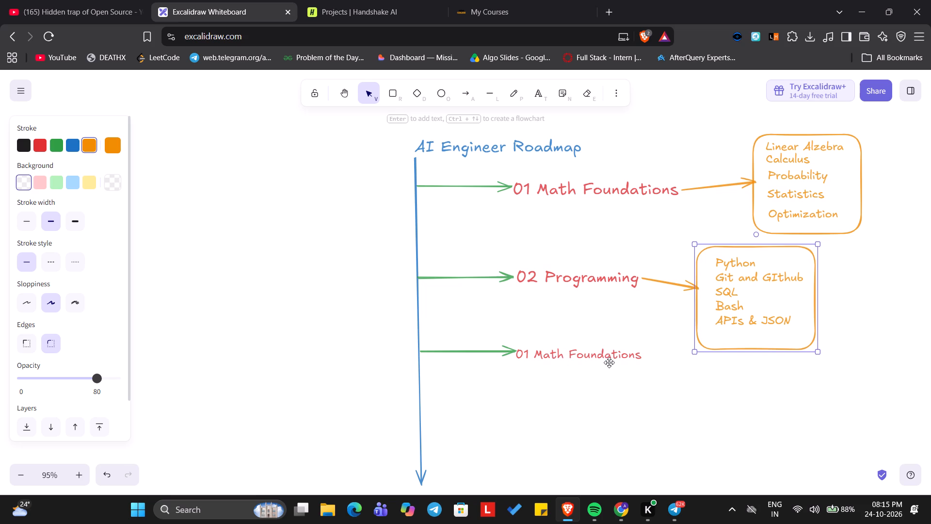
Set the font size of the third branch's duplicated "01 Math Foundations" heading to Large.
triple_click(548, 355)
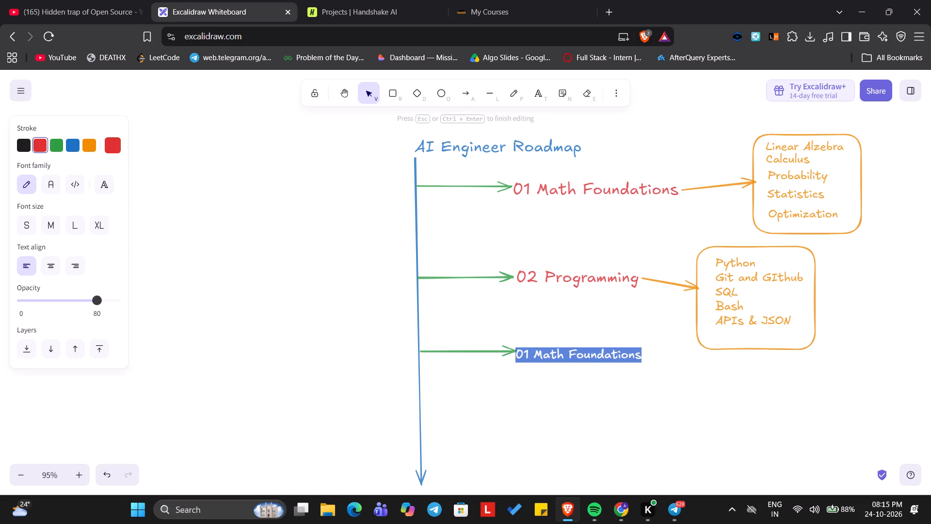
left_click(68, 222)
double_click(623, 349)
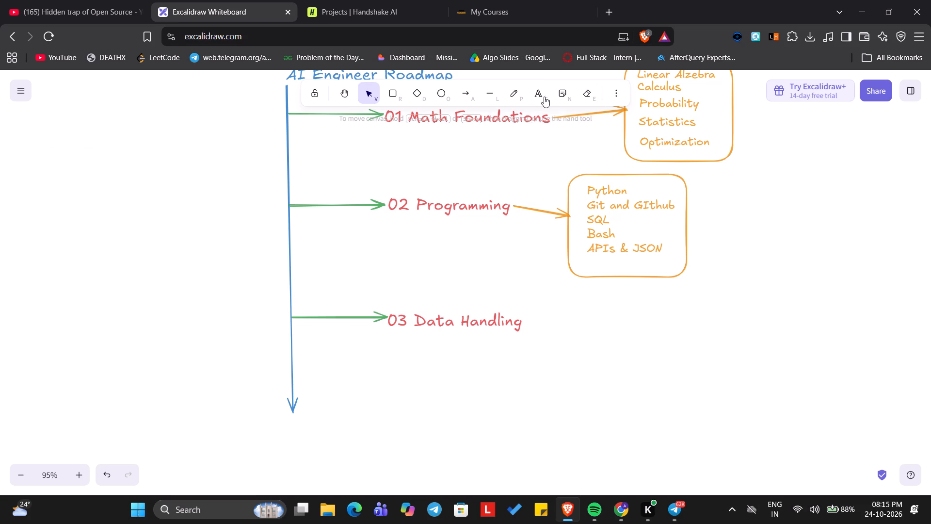
left_click(542, 97)
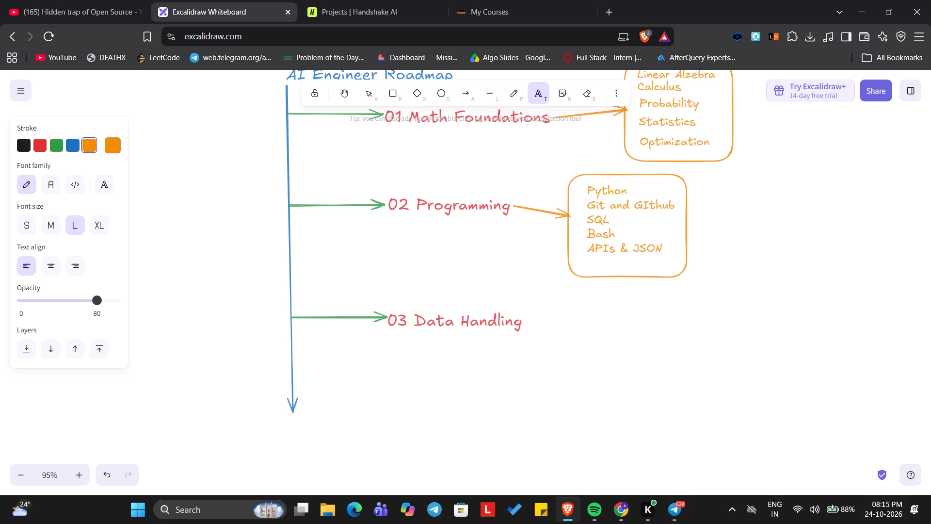
left_click(593, 321)
type("Numpy")
key("Return")
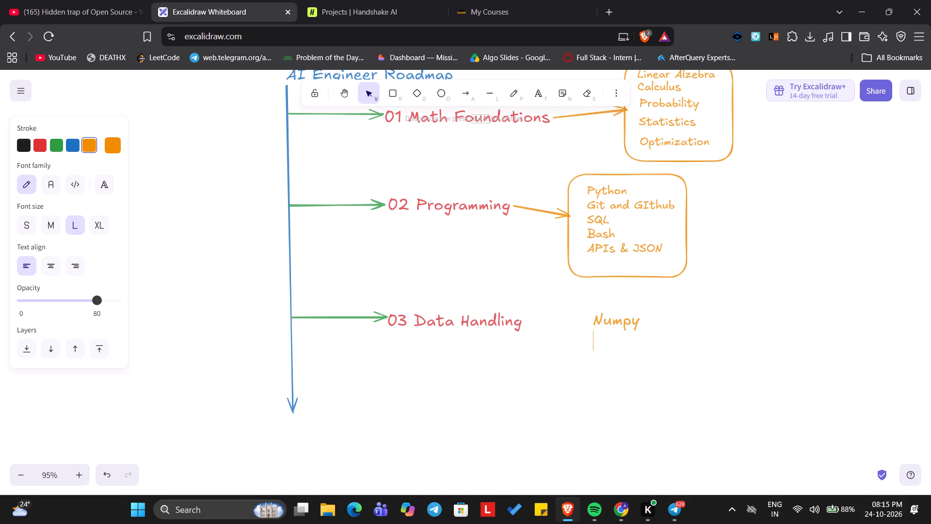
type("Pn")
key("BackSpace")
type("andas")
key("Return")
Continue the data handling list with the lines "Data Cleaning", "Visualization" and "Feature Engineering".
type("DA")
key("BackSpace")
type("ata cl")
key("BackSpace")
key("BackSpace")
key("v")
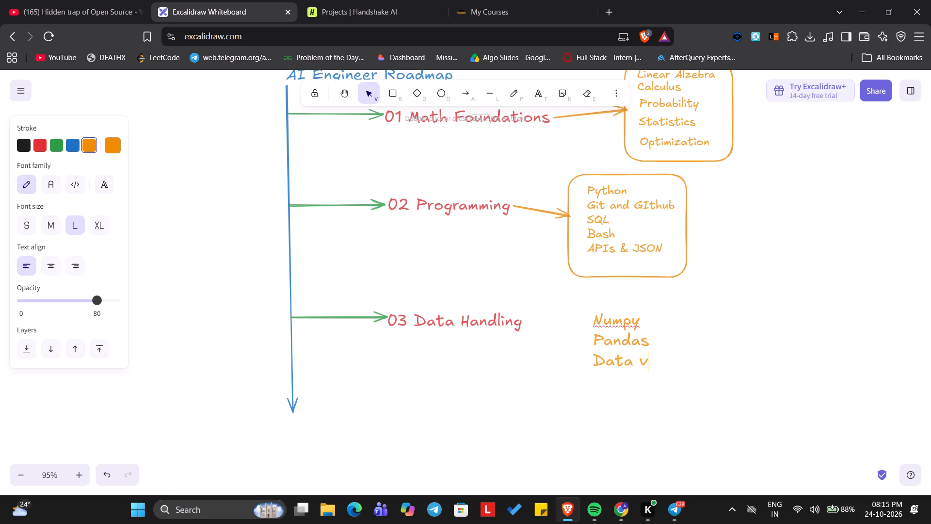
key("BackSpace")
type("Cleaning")
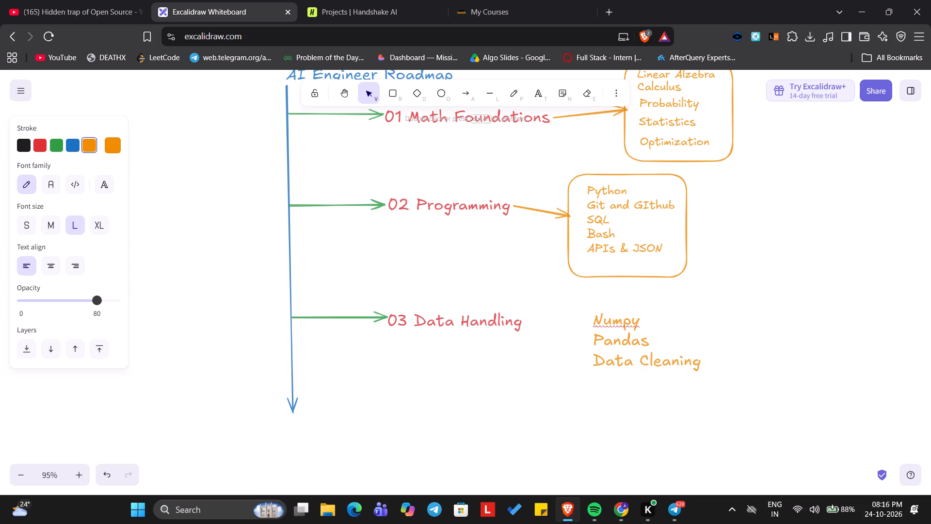
key("Return")
type("Visula")
key("BackSpace")
key("BackSpace")
type("alizatiio")
key("BackSpace")
key("BackSpace")
type("on")
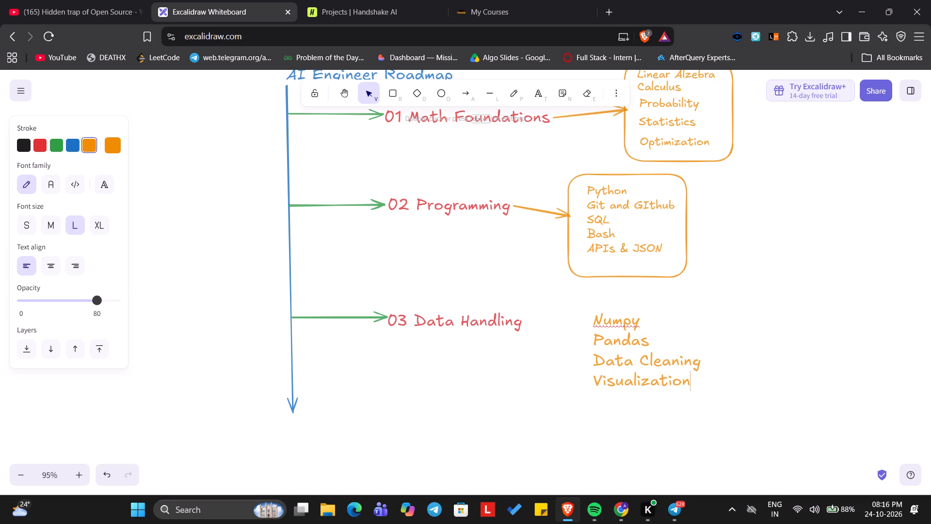
key("Return")
type("Fea")
type("ture Engin")
type("eering")
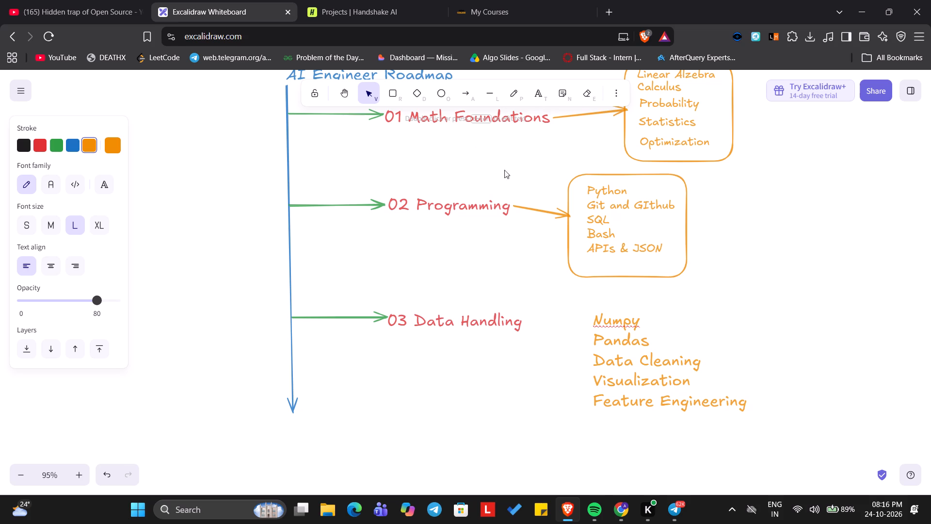
Set the font size of the data handling topics list to Medium.
left_click_drag(566, 296, 724, 402)
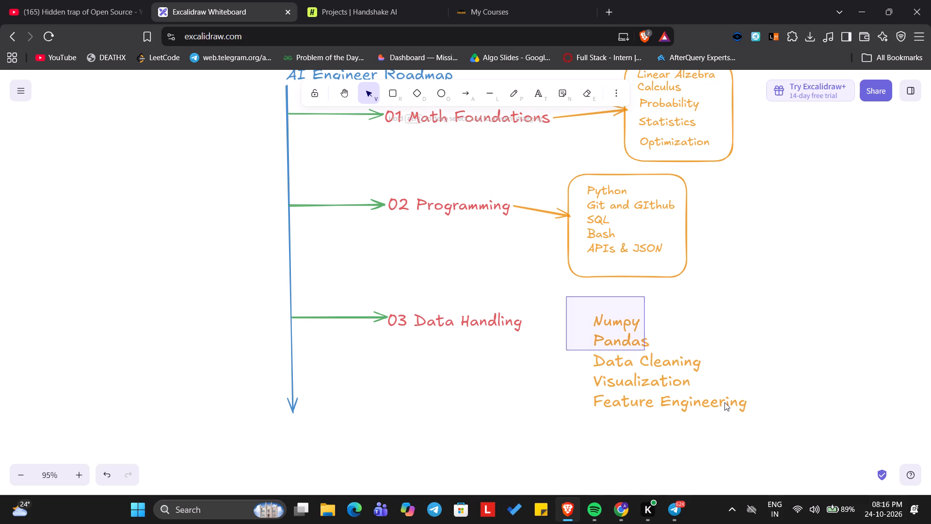
left_click_drag(724, 402, 793, 439)
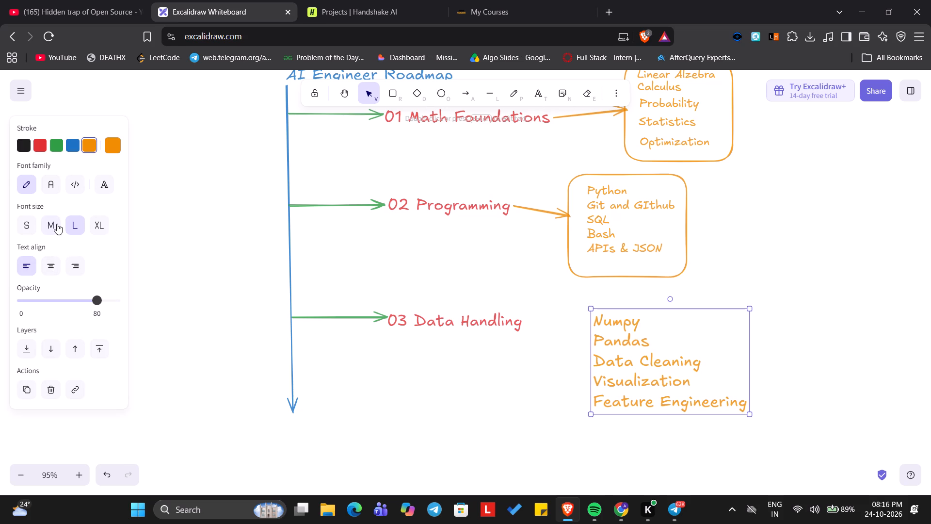
left_click(54, 224)
Draw an orange rounded rectangle around the data handling topics list.
left_click(394, 100)
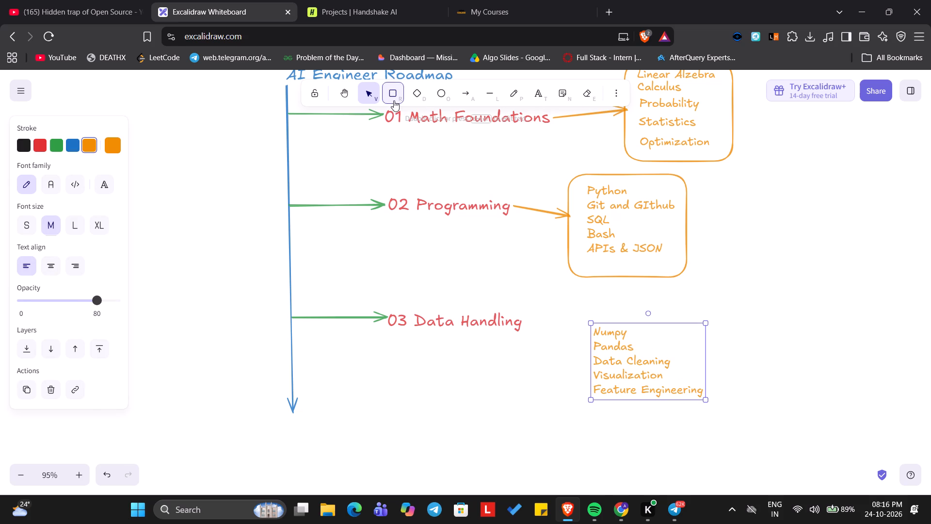
left_click_drag(573, 306, 723, 409)
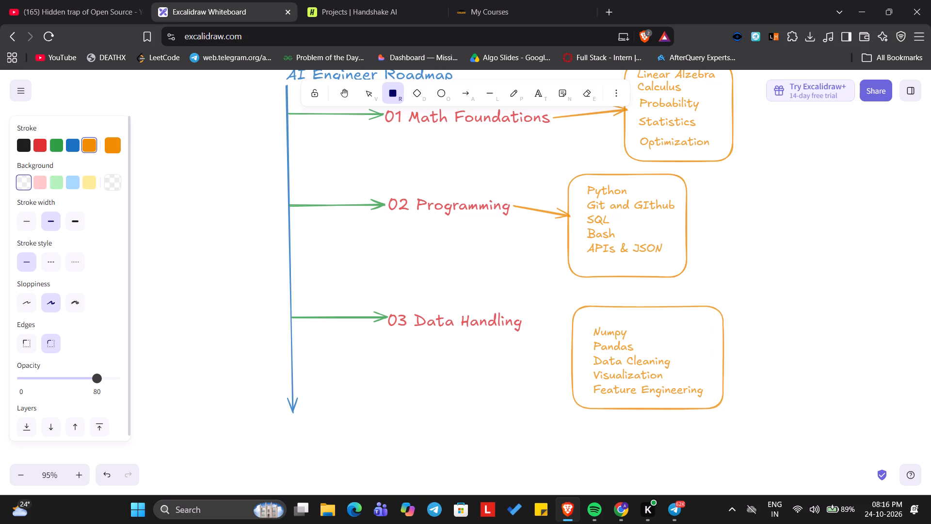
left_click_drag(723, 409, 719, 411)
Move the new box well away from "03 Data Handling", beyond the programming box, and place the data handling topics list inside it.
left_click_drag(649, 340, 708, 327)
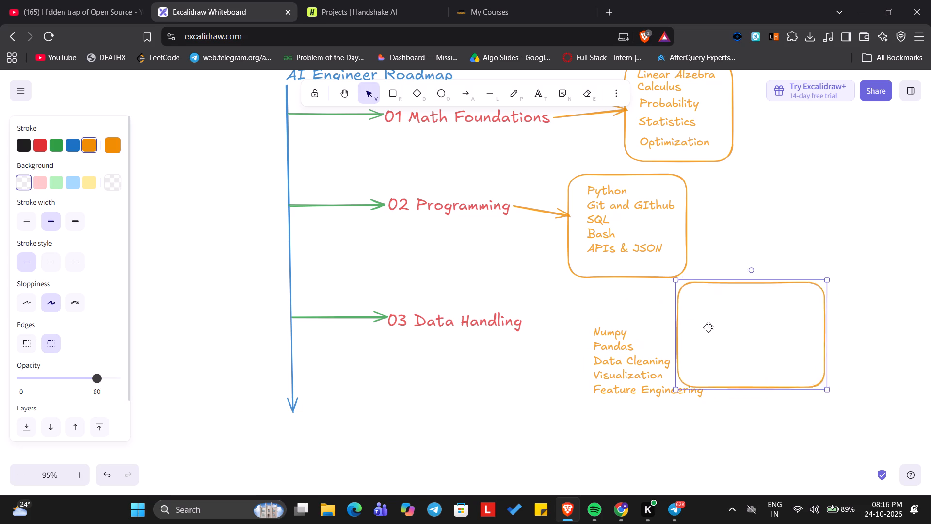
left_click_drag(708, 327, 828, 307)
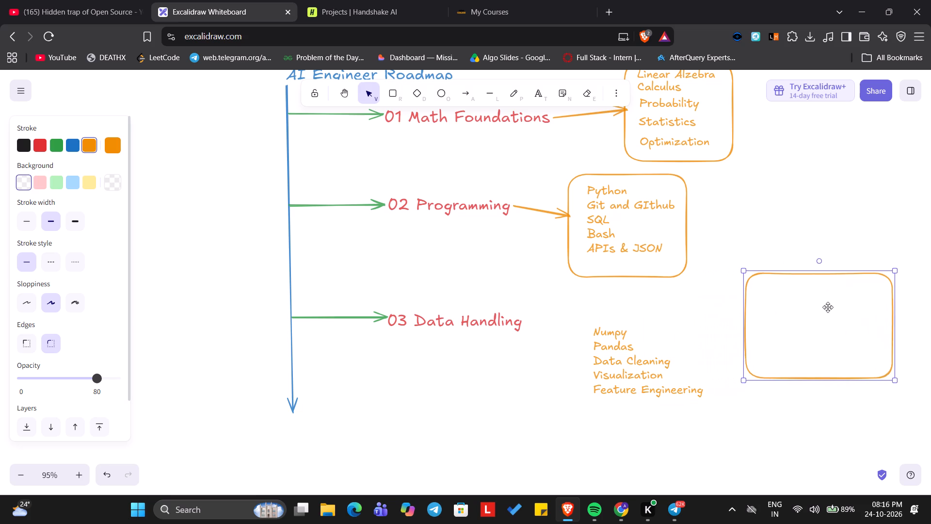
left_click_drag(828, 307, 838, 307)
left_click_drag(576, 315, 749, 412)
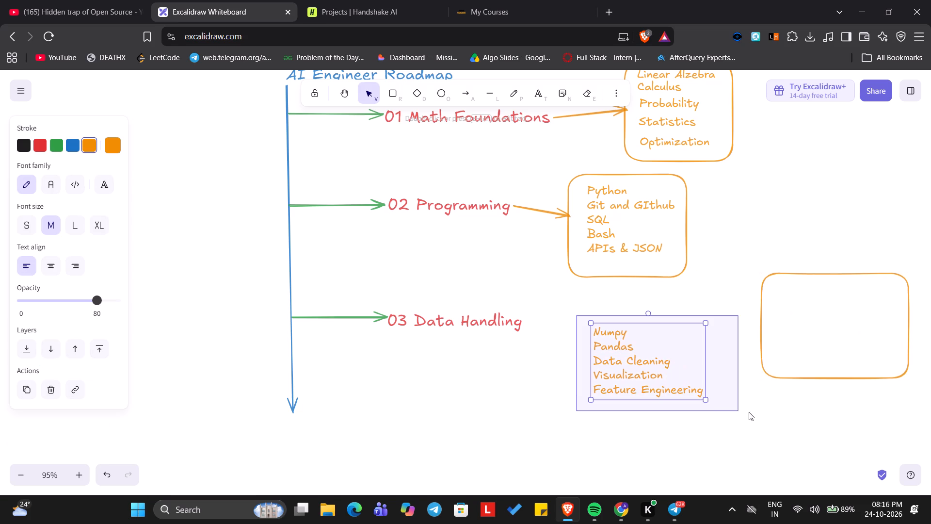
left_click_drag(749, 412, 713, 410)
left_click_drag(633, 360, 841, 309)
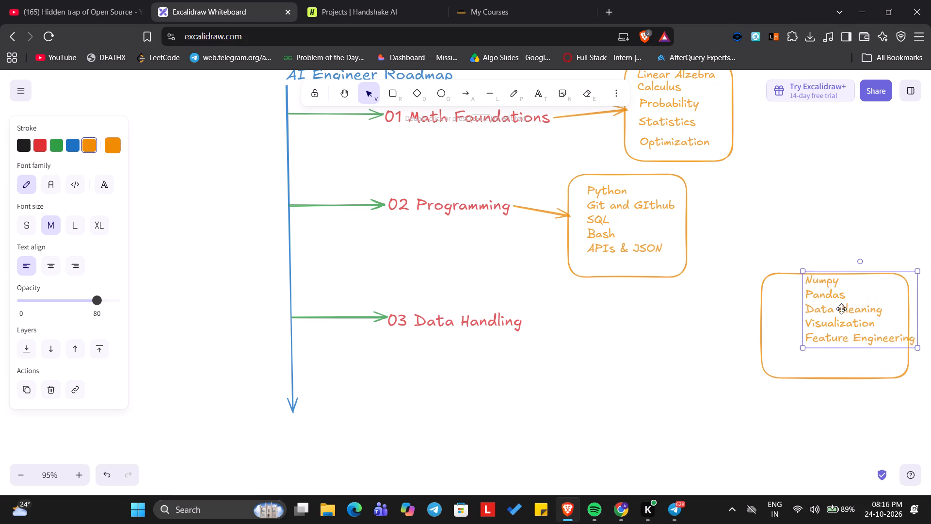
left_click_drag(841, 309, 815, 320)
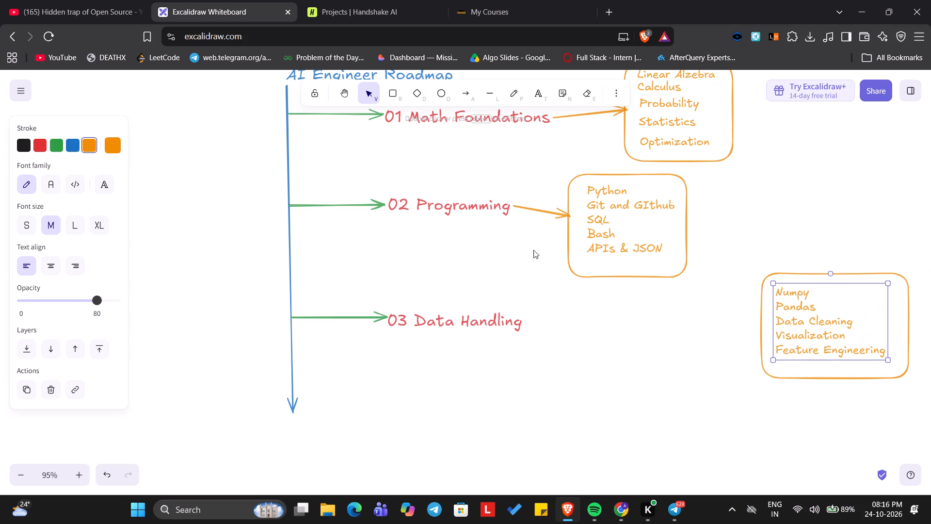
Draw an orange arrow from the end of "03 Data Handling" to the near edge of its topics box.
left_click(465, 91)
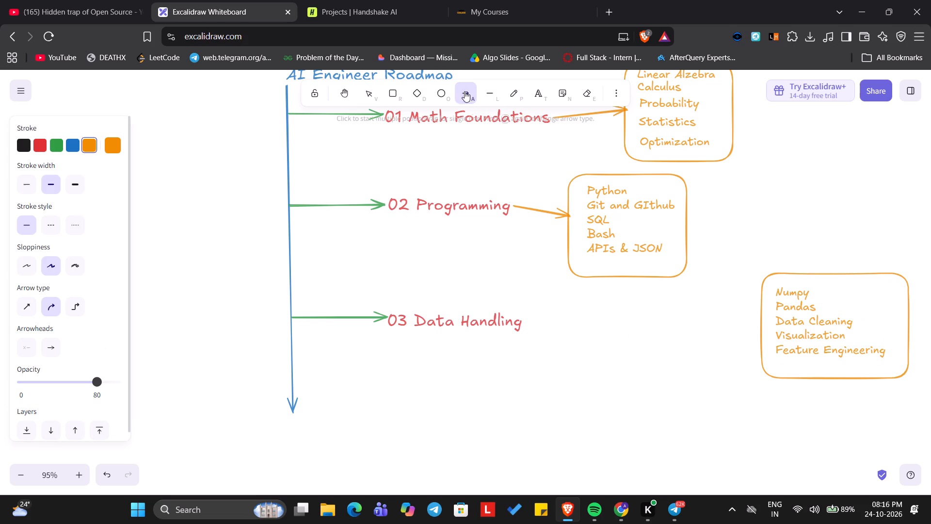
left_click_drag(525, 322, 648, 311)
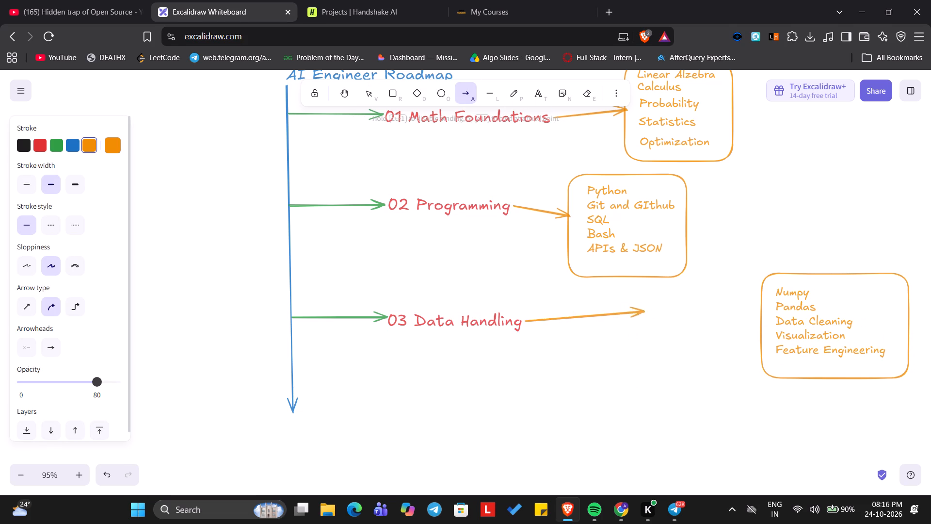
left_click_drag(648, 311, 758, 329)
left_click(525, 318)
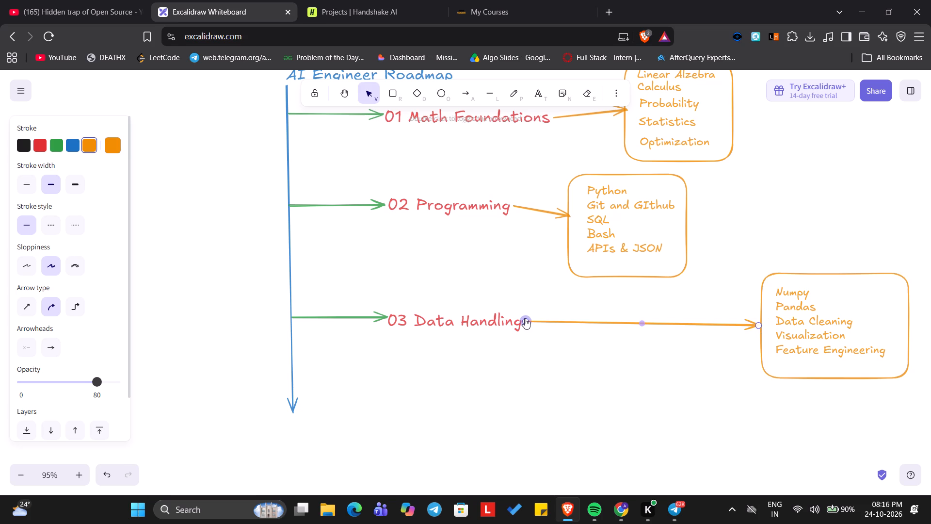
Extend the blue vertical arrow's tip well below the third branch to make room for more branches.
scroll(446, 331, "right", 1)
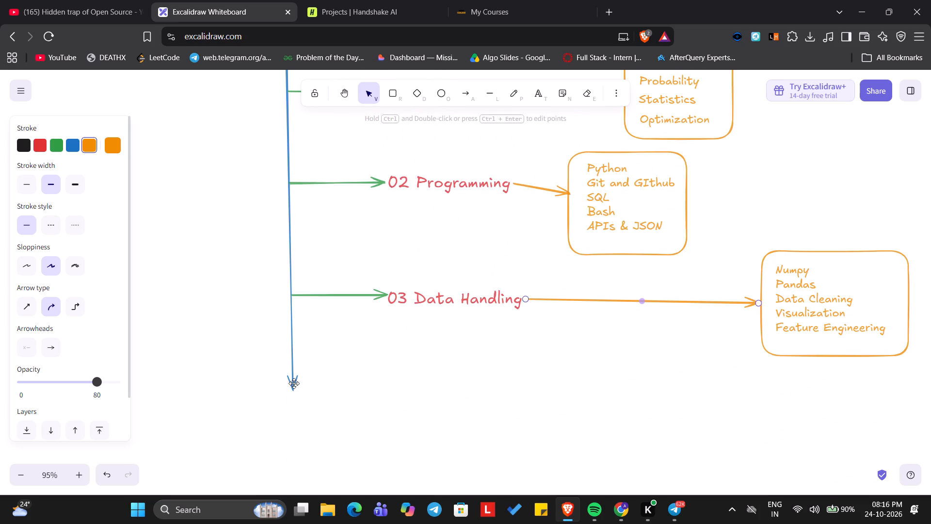
left_click(294, 383)
left_click_drag(294, 383, 294, 508)
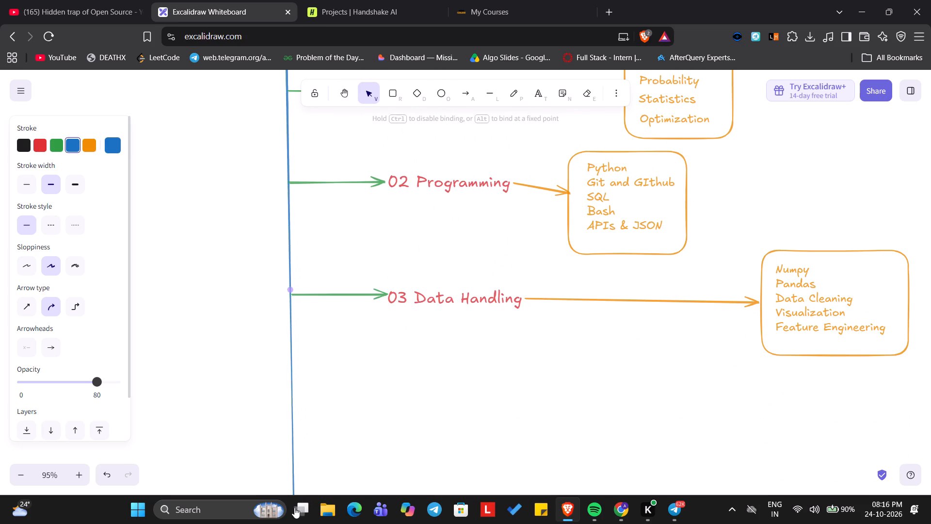
left_click_drag(294, 508, 298, 523)
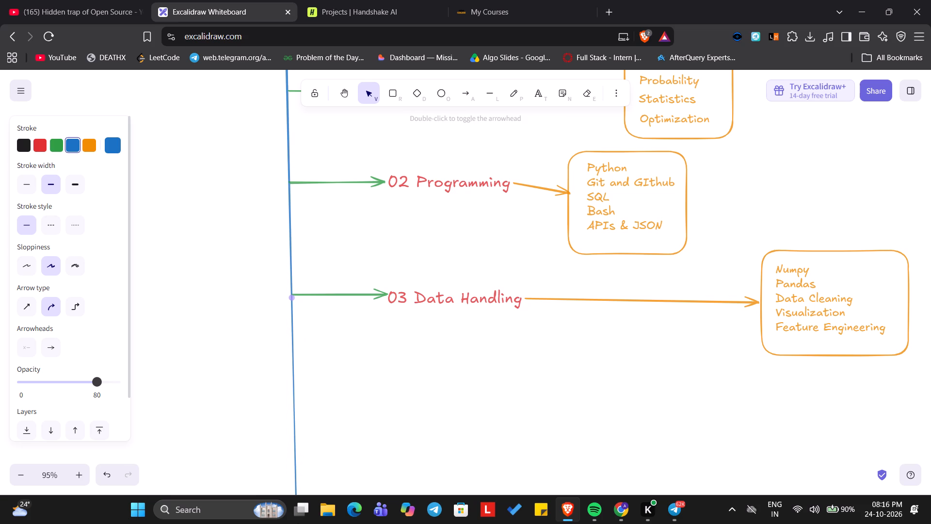
Duplicate the "03 Data Handling" heading with its green arrow and place the copy below it as the fourth branch, against the blue vertical arrow.
left_click_drag(270, 293, 550, 311)
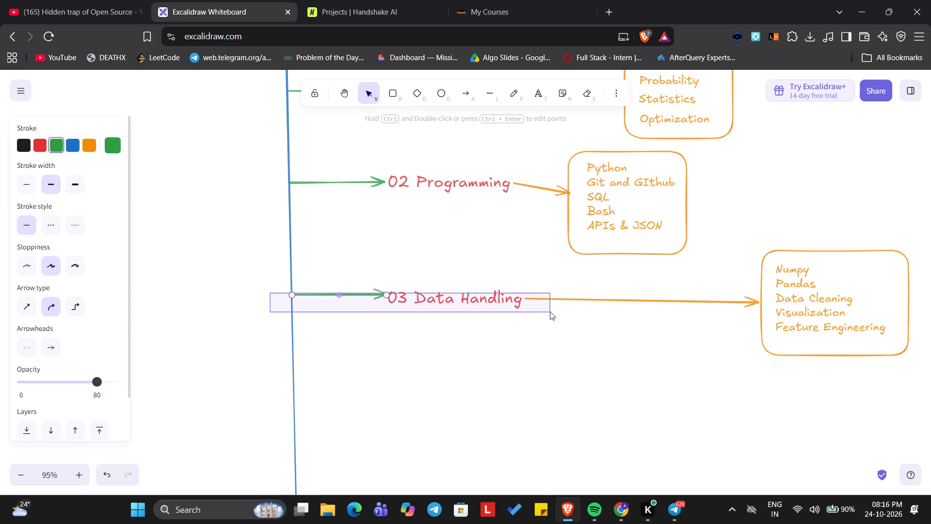
left_click_drag(550, 311, 542, 311)
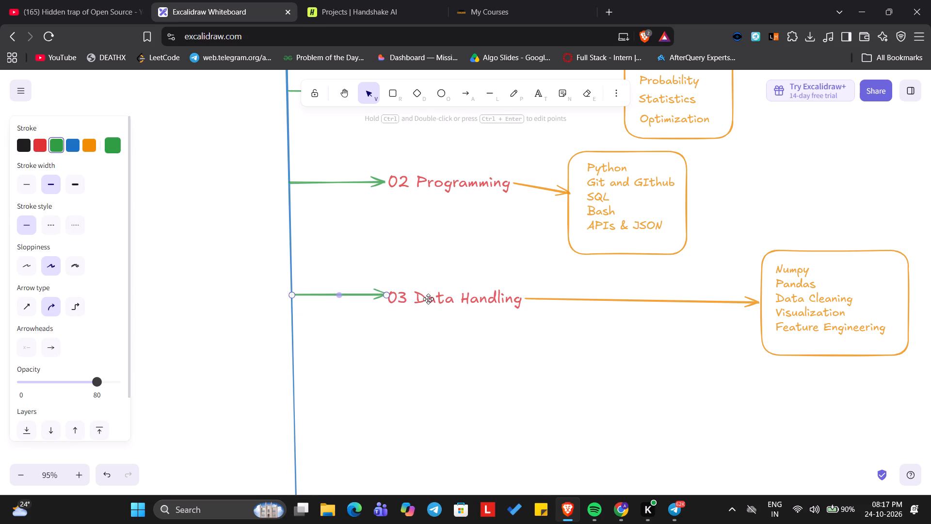
left_click_drag(272, 282, 527, 320)
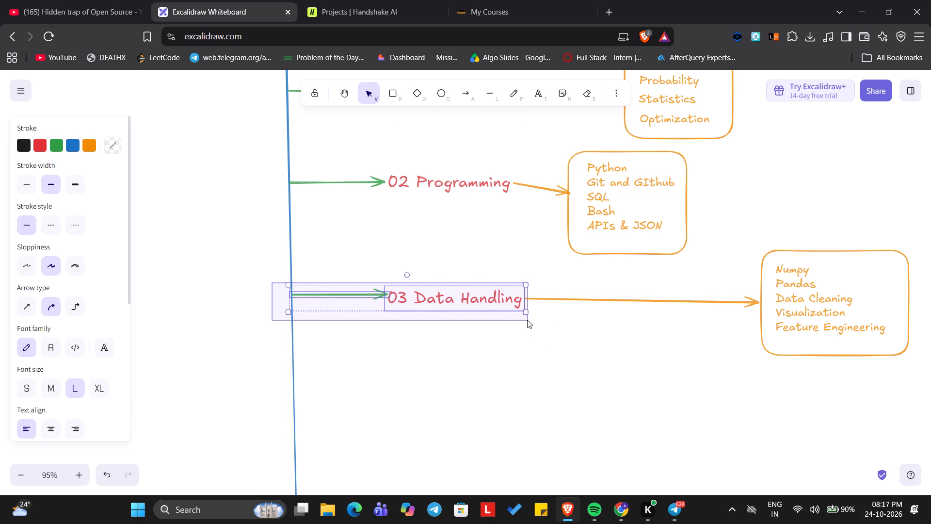
left_click(449, 298)
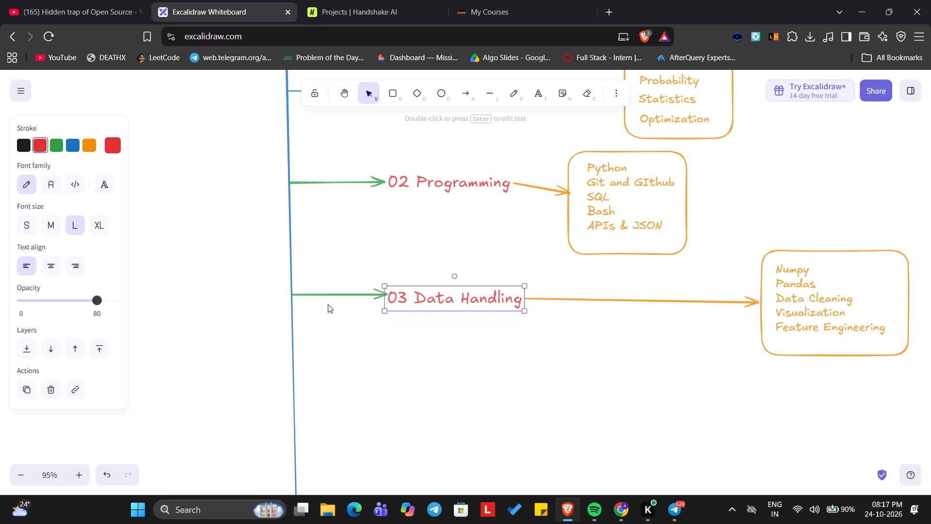
left_click_drag(270, 298, 540, 300)
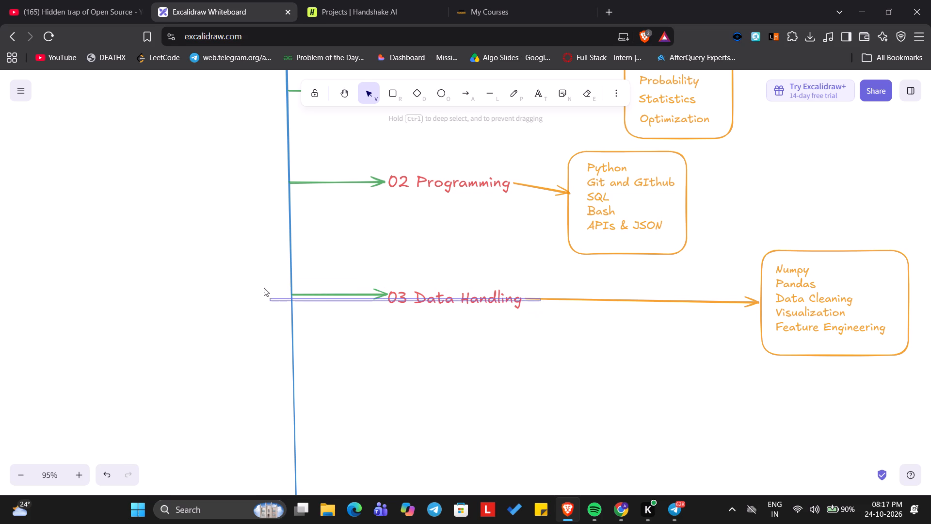
left_click_drag(260, 292, 531, 312)
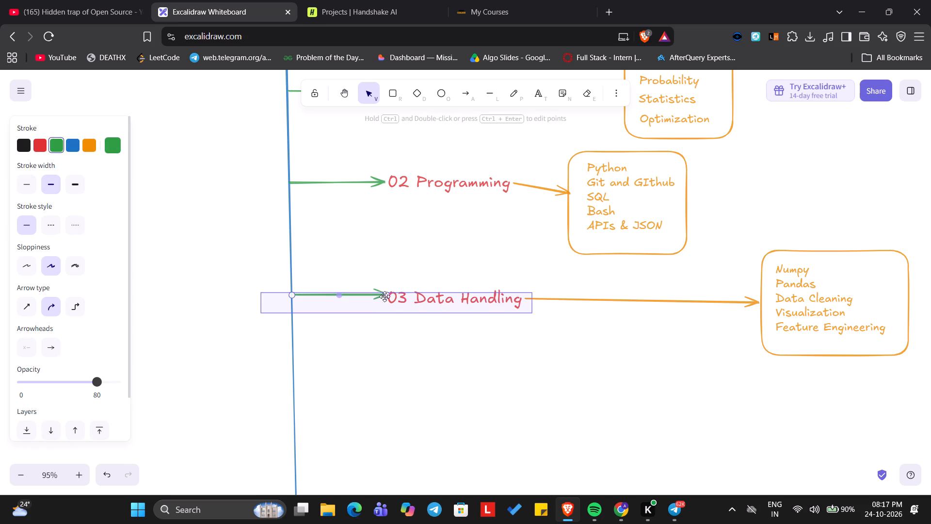
left_click_drag(260, 285, 562, 324)
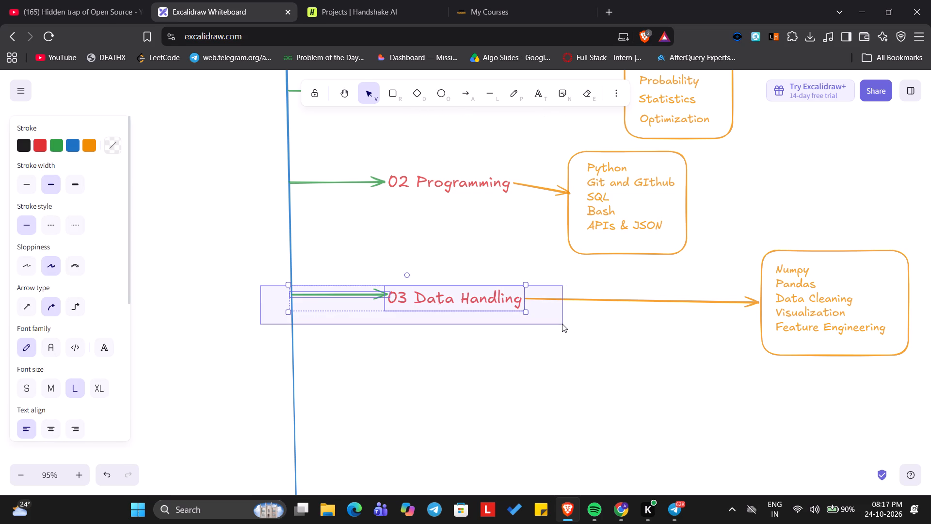
key("ctrl+c")
left_click(337, 380)
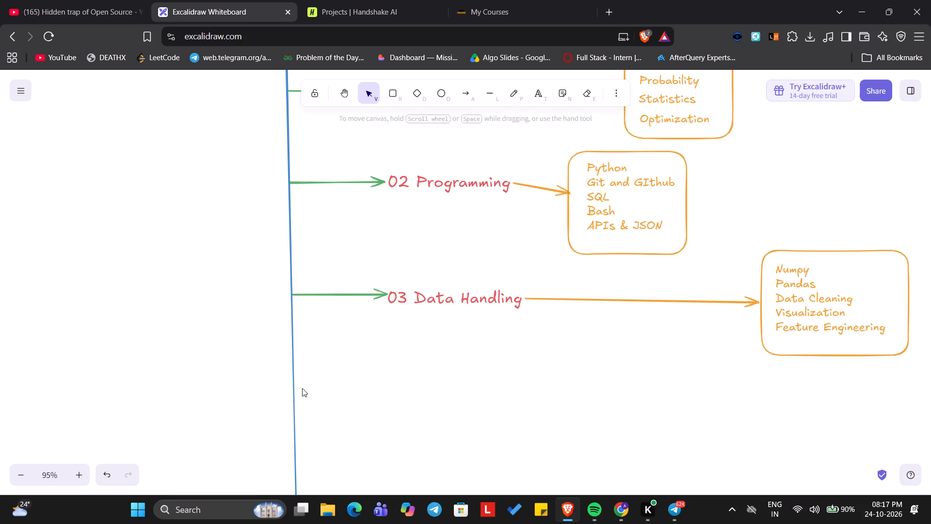
key("ctrl+v")
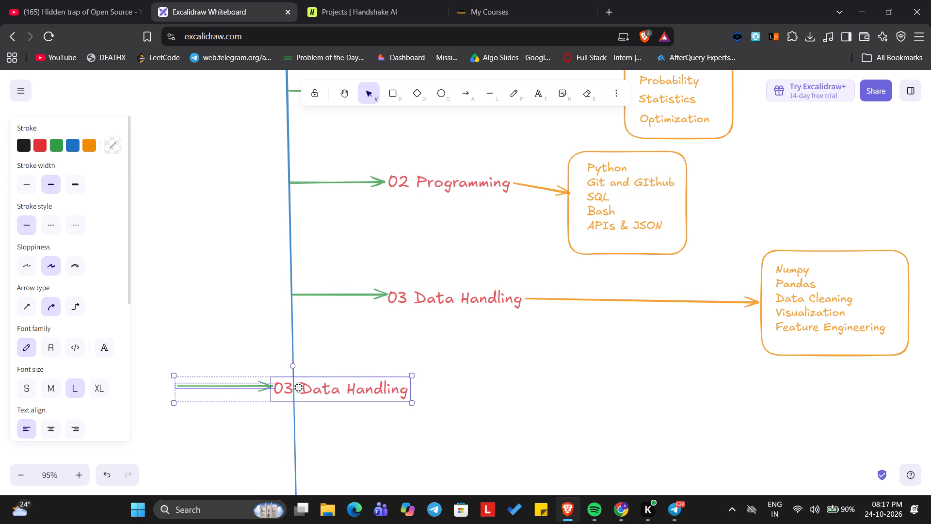
left_click_drag(298, 387, 418, 386)
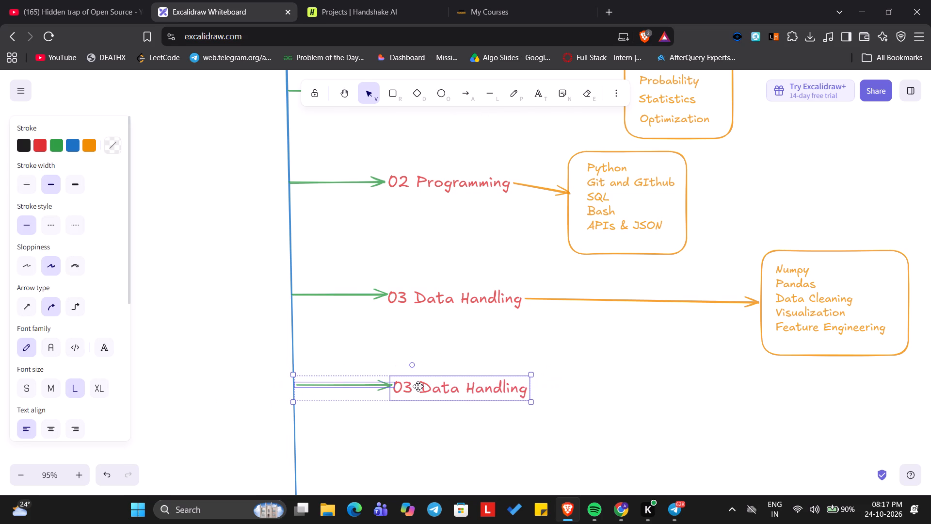
left_click_drag(418, 386, 416, 393)
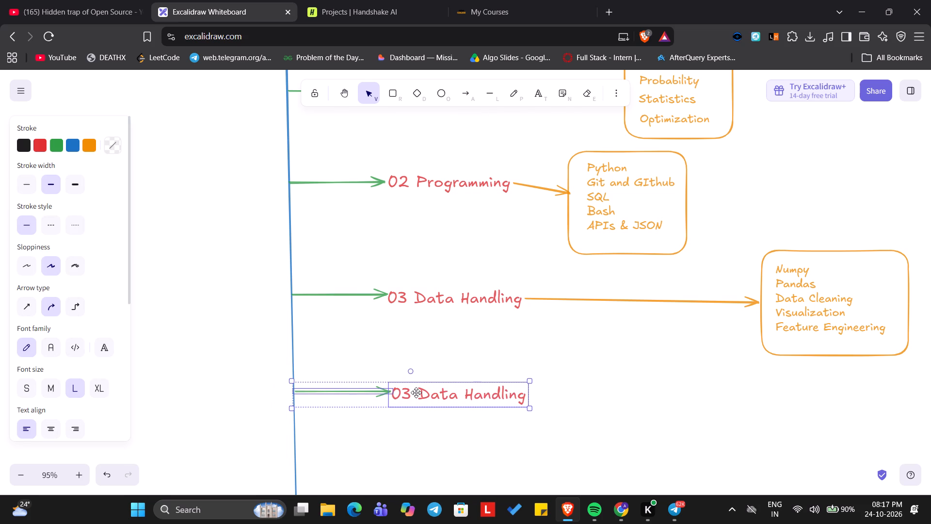
left_click_drag(416, 393, 416, 393)
Move the blue vertical arrow further down and place another copy of the heading and green arrow against it as the fifth branch.
scroll(416, 393, "down", 2)
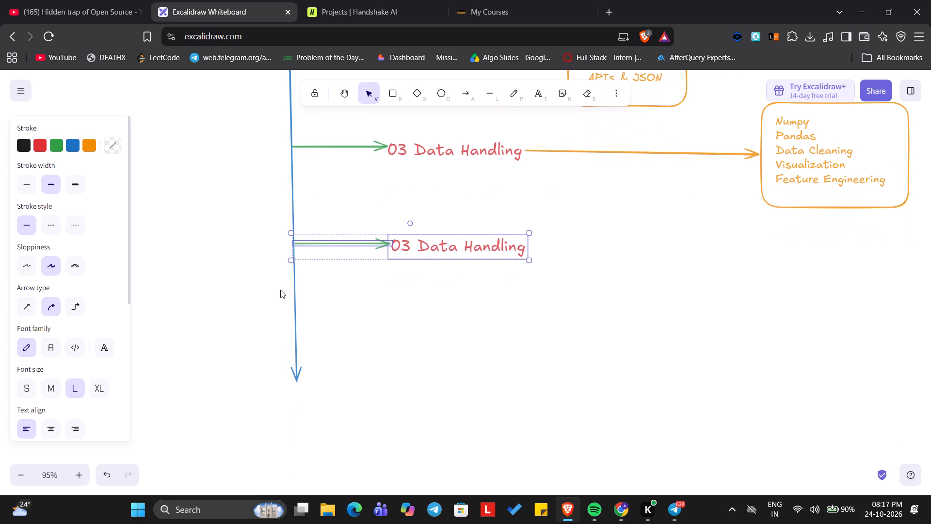
left_click_drag(297, 309, 301, 523)
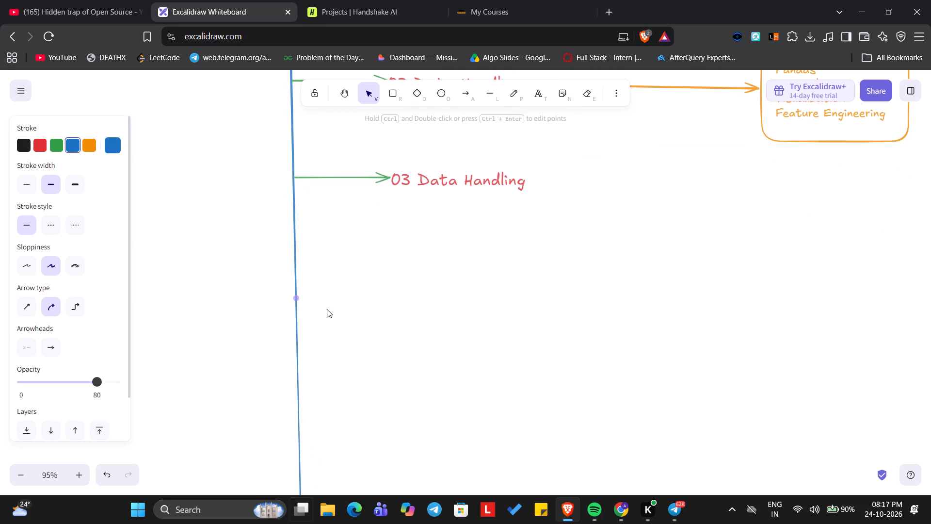
left_click(330, 313)
key("ctrl+v")
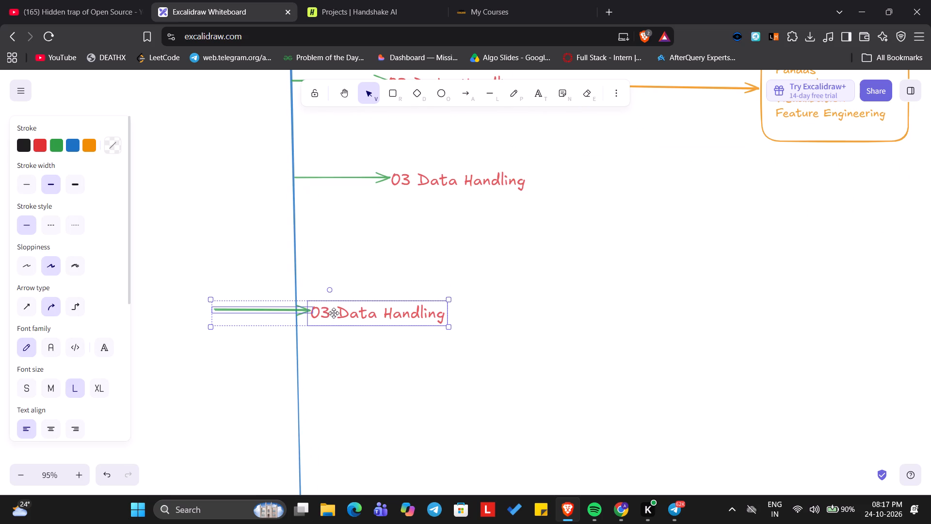
left_click_drag(334, 313, 418, 332)
Shift the blue vertical arrow down again and place a further copy of the heading and green arrow below the fifth branch as the sixth.
scroll(418, 332, "down", 2)
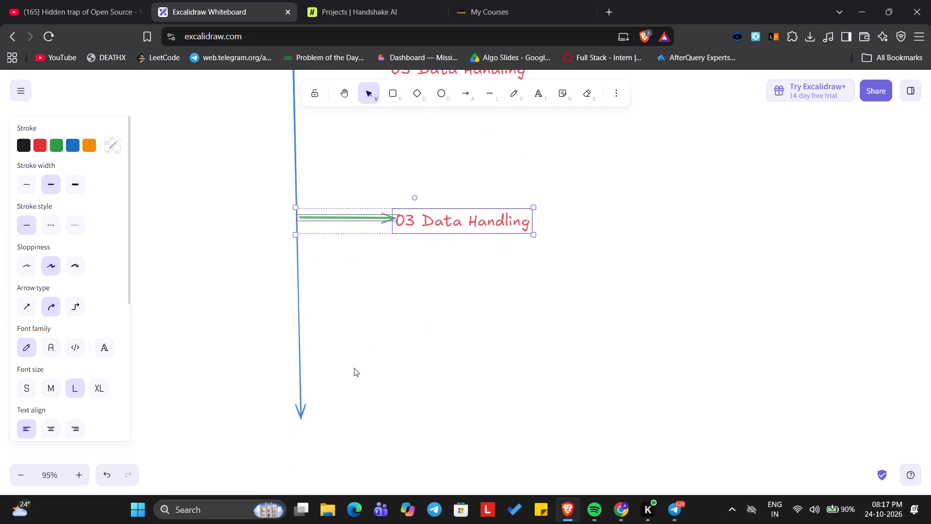
left_click_drag(301, 410, 303, 523)
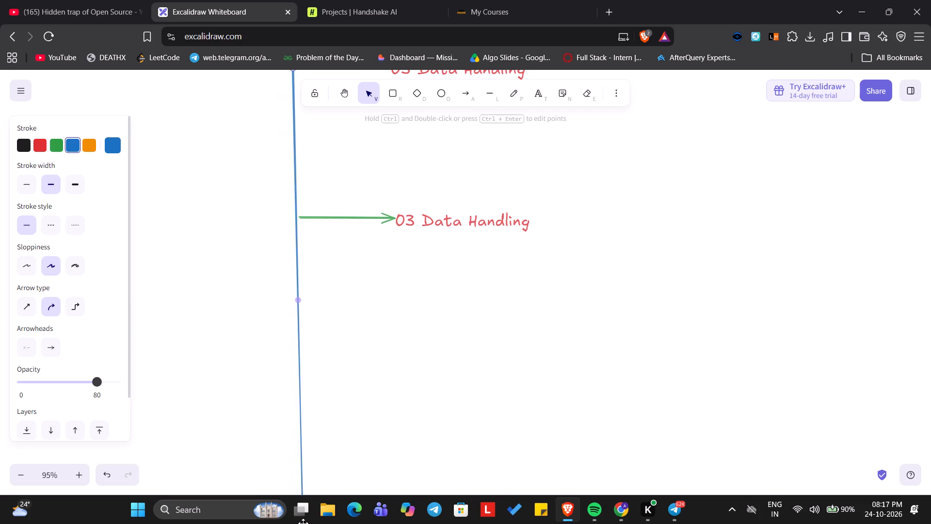
left_click_drag(303, 523, 304, 523)
left_click(449, 353)
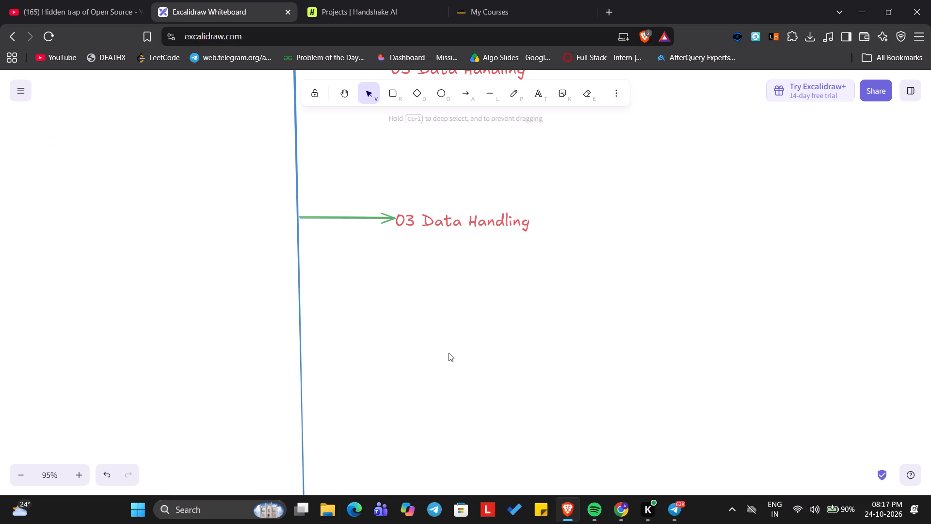
key("ctrl+v")
double_click(449, 353)
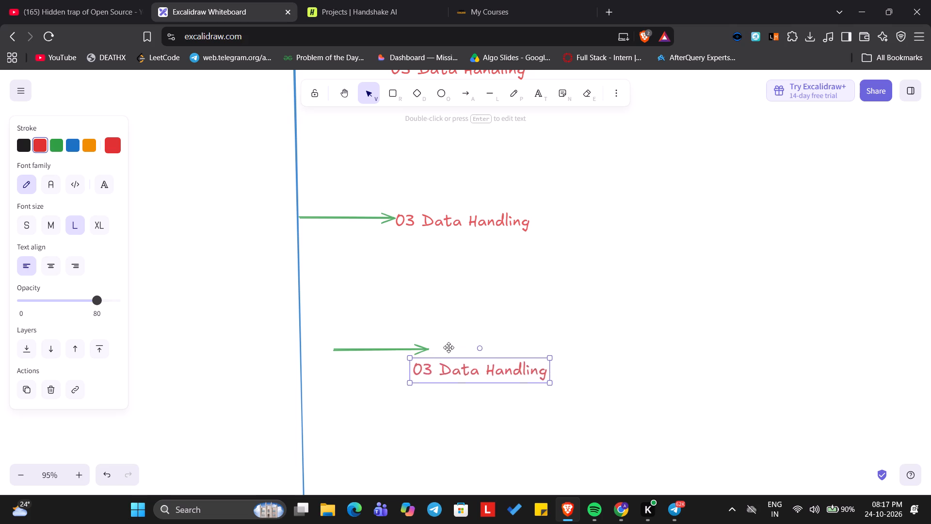
left_click(449, 349)
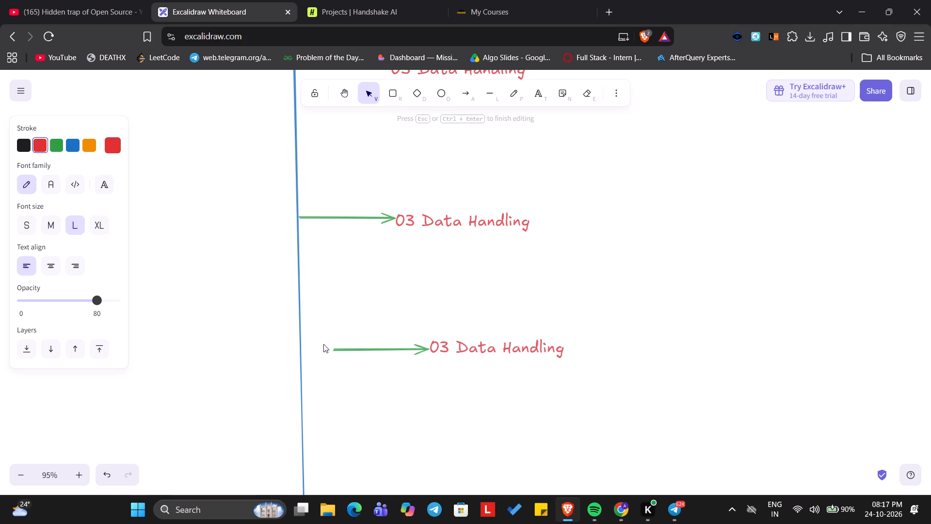
left_click_drag(322, 344, 587, 361)
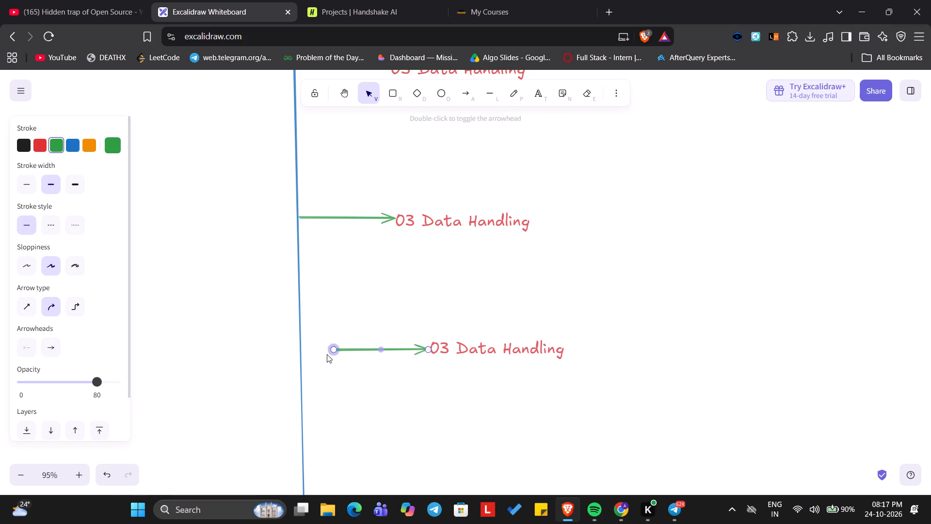
left_click_drag(314, 352, 659, 327)
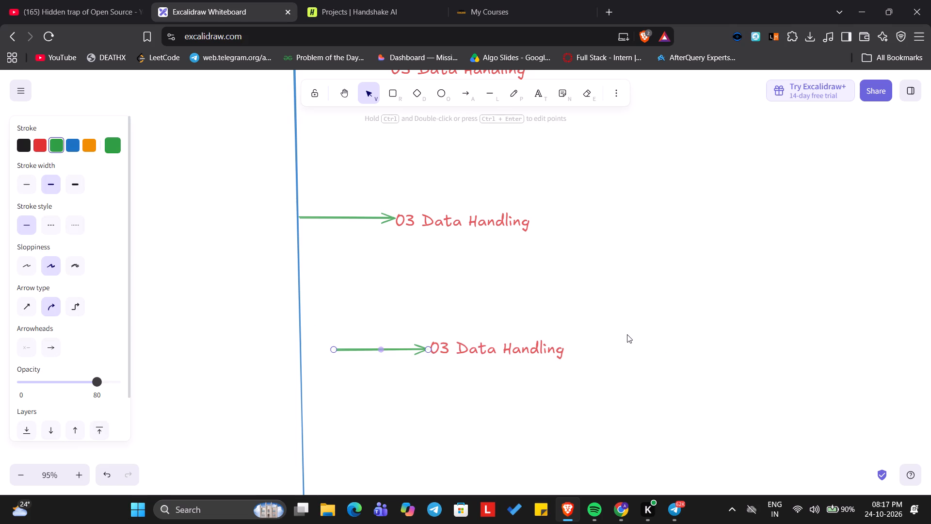
left_click_drag(627, 333, 306, 404)
left_click_drag(432, 352, 403, 403)
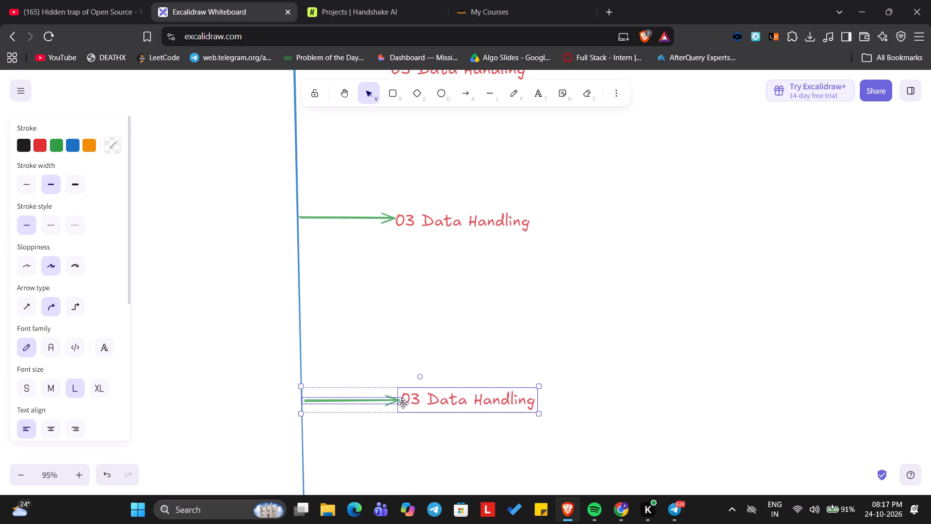
Move the blue vertical arrow back up and stretch its start to just below the beginning of the "AI Engineer Roadmap" title.
scroll(436, 315, "up", 3)
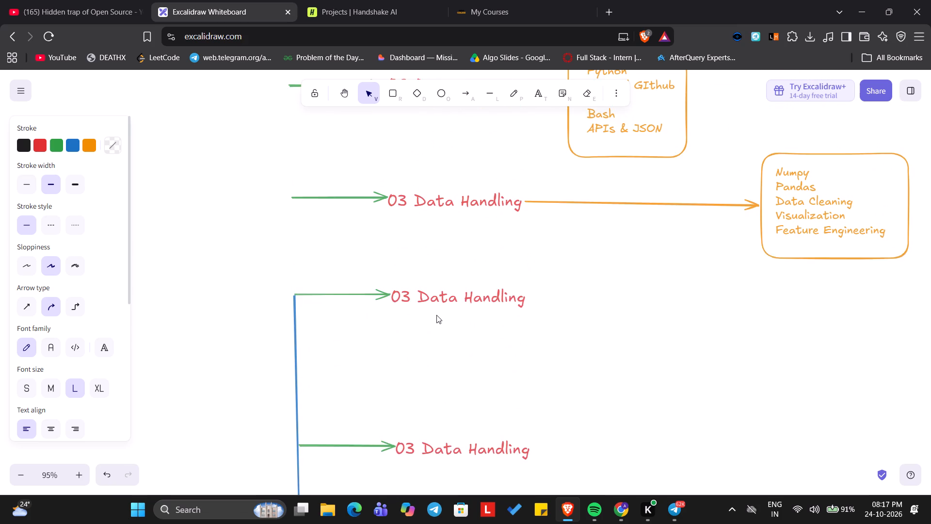
scroll(436, 315, "up", 1)
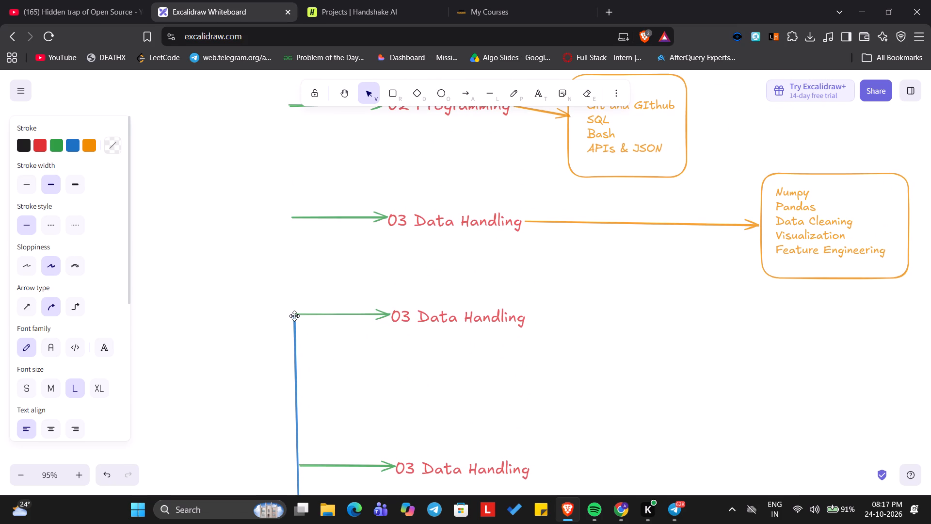
left_click_drag(294, 316, 293, 74)
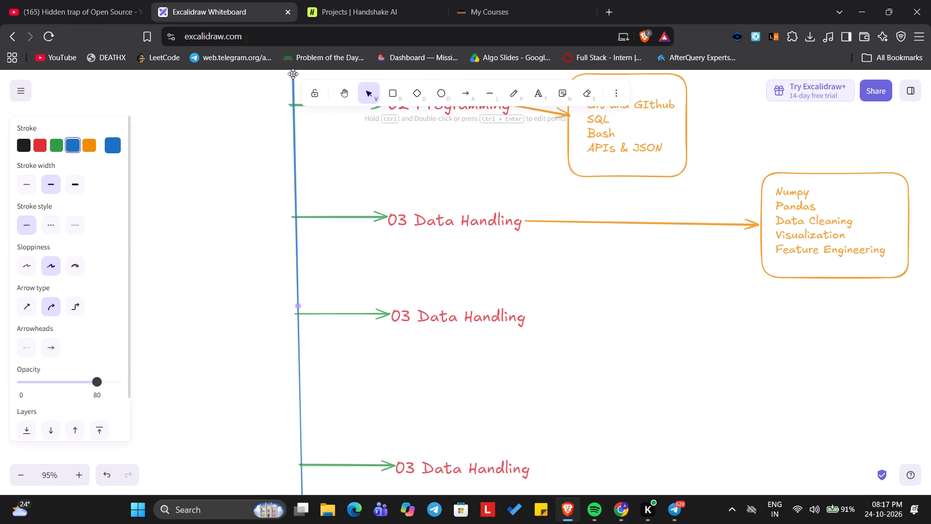
left_click_drag(293, 74, 293, 75)
scroll(320, 252, "up", 2)
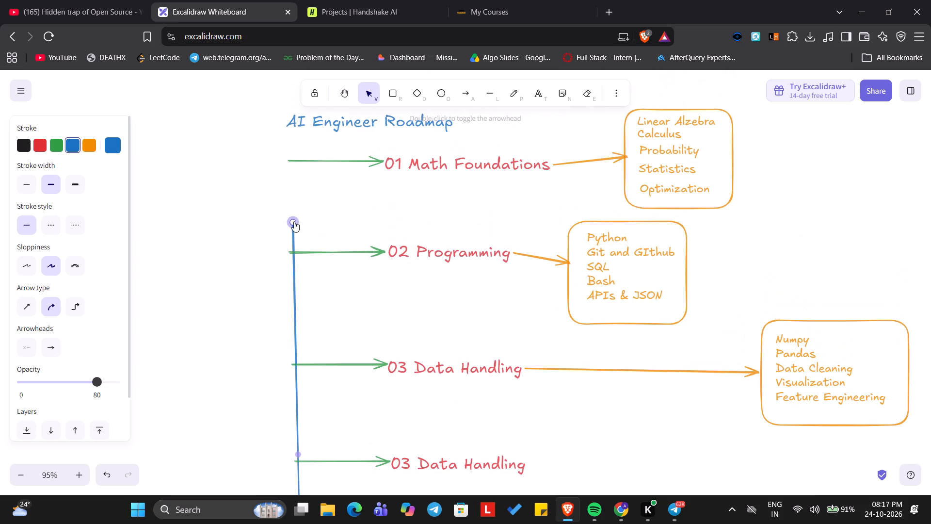
left_click_drag(293, 221, 286, 142)
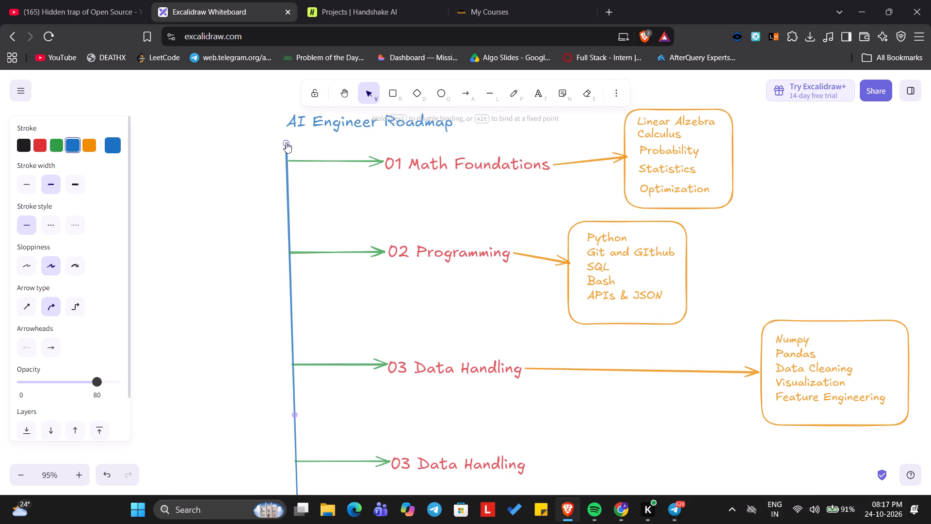
left_click_drag(286, 142, 287, 131)
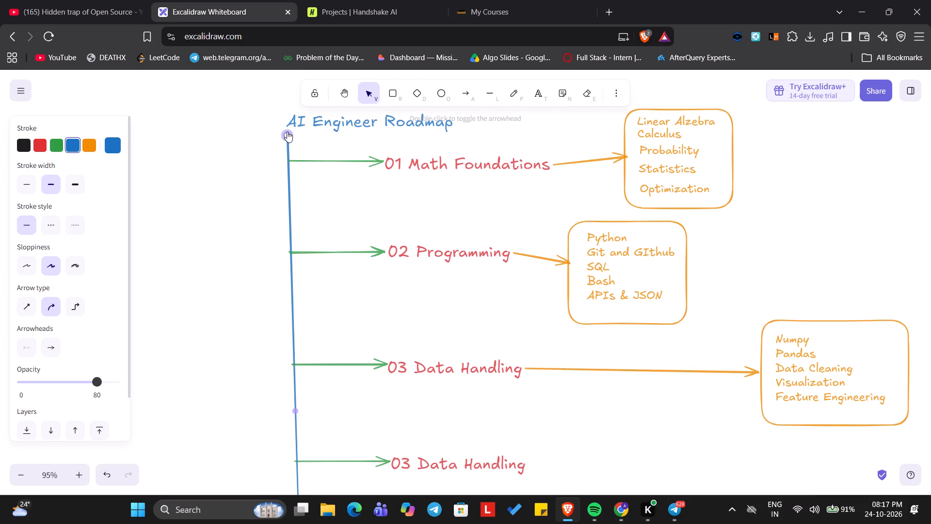
Extend the blue vertical arrow's tip down well past the sixth branch so it runs alongside all the copied branches.
scroll(320, 186, "down", 4)
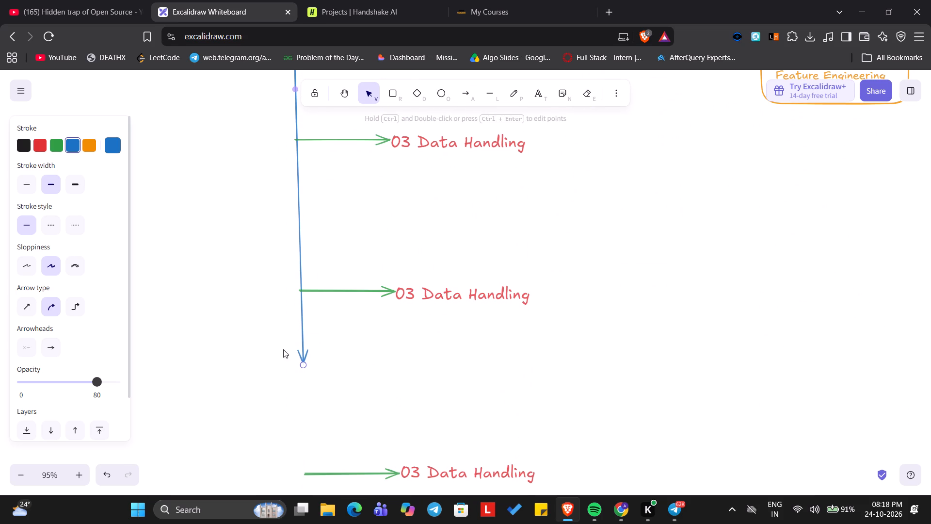
left_click_drag(303, 363, 305, 477)
scroll(305, 477, "up", 4)
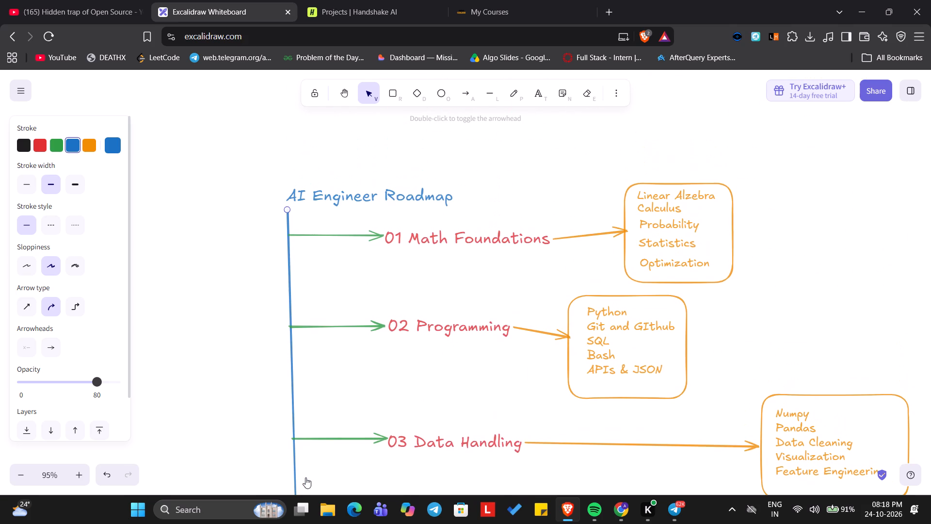
scroll(307, 416, "down", 4)
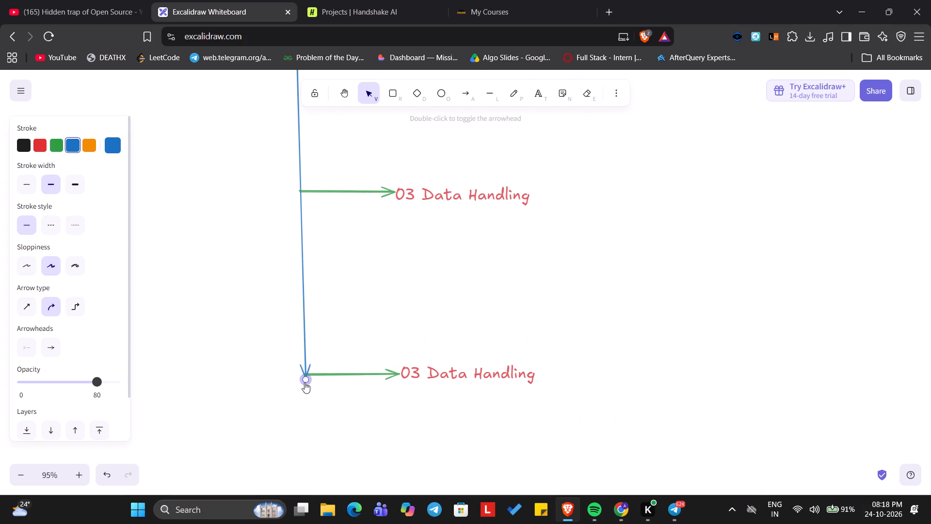
left_click_drag(304, 382, 299, 523)
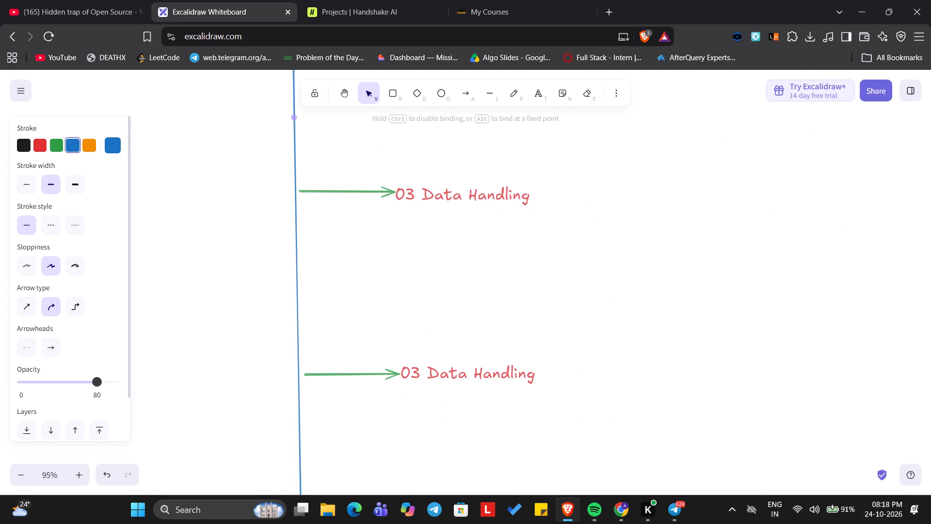
left_click_drag(299, 523, 302, 517)
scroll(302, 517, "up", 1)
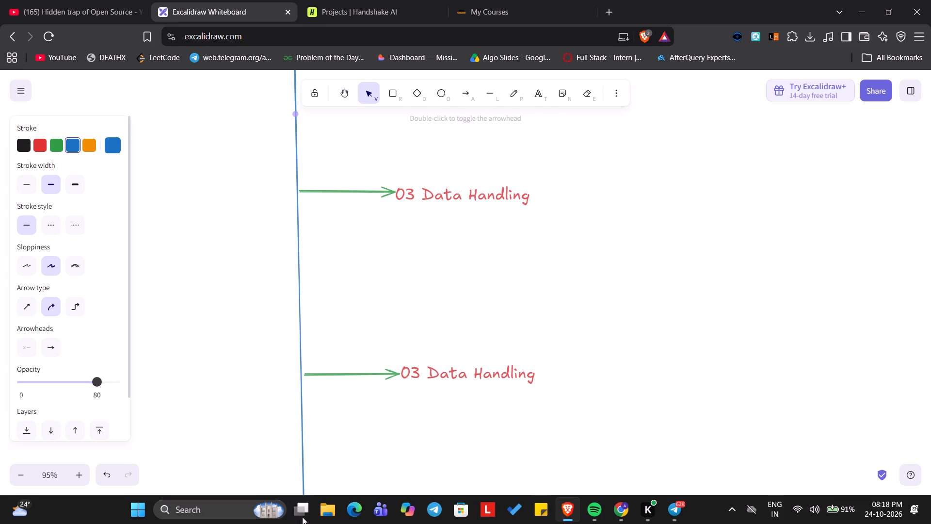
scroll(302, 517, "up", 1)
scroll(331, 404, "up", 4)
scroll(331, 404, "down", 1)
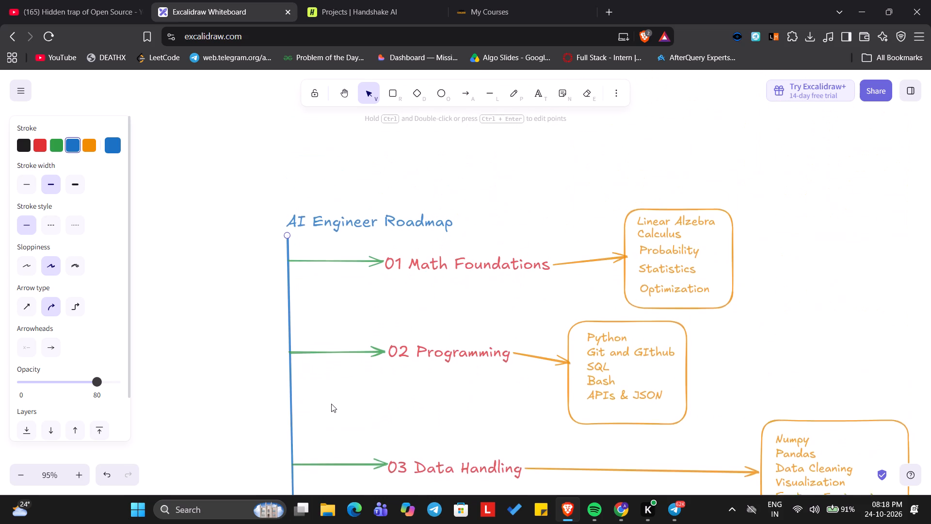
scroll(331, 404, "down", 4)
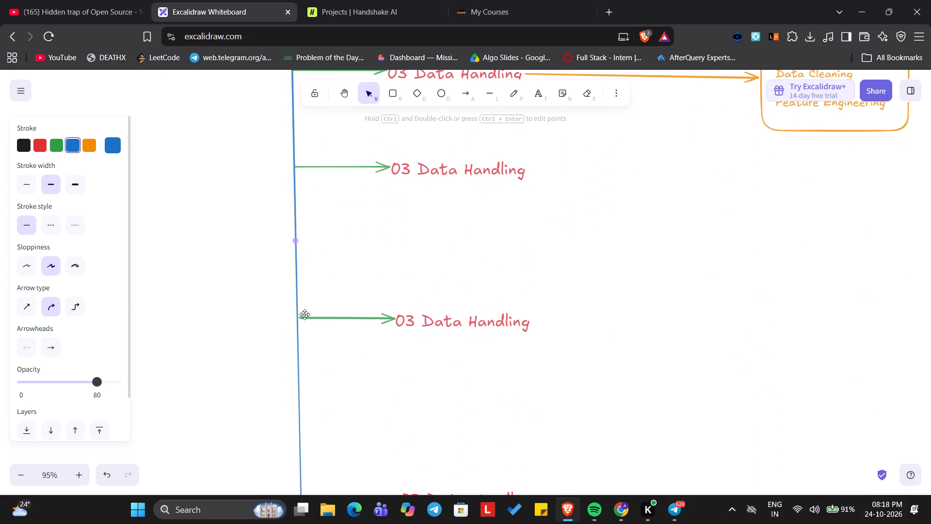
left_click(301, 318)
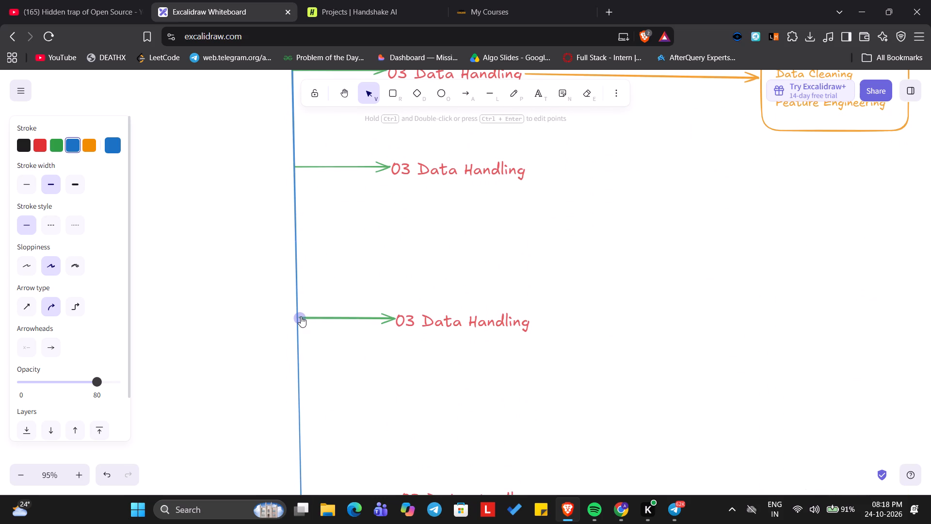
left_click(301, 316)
Replace the copied heading on the fourth branch with "04 Machine Learning".
scroll(368, 244, "up", 2)
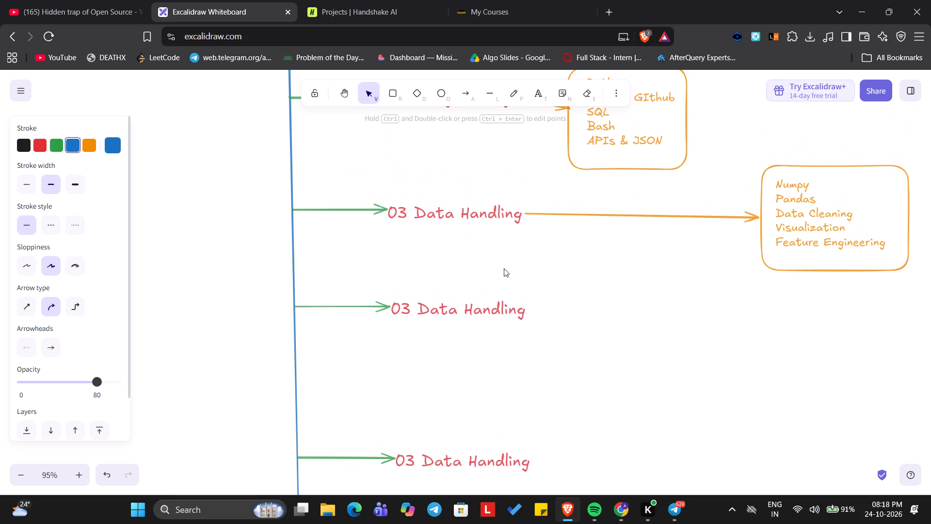
scroll(504, 268, "down", 1)
left_click(482, 244)
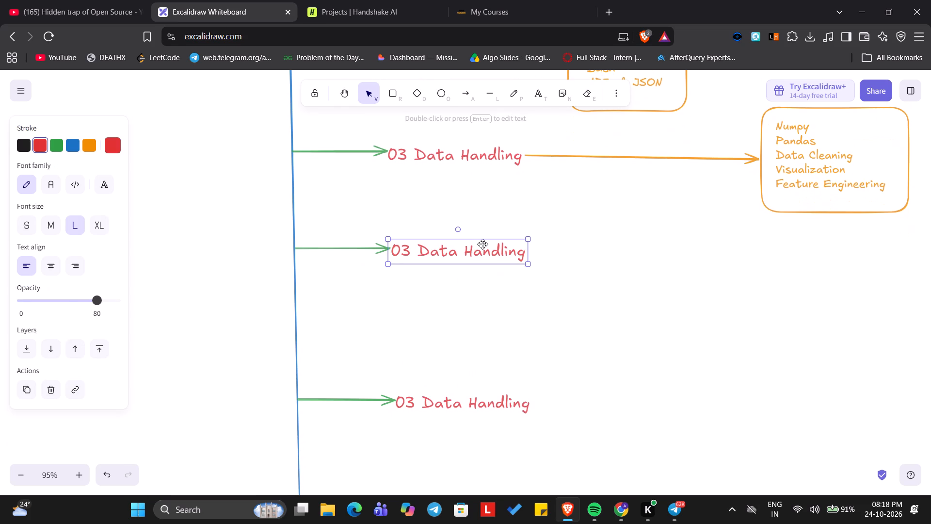
key("ctrl+a")
left_click(482, 244)
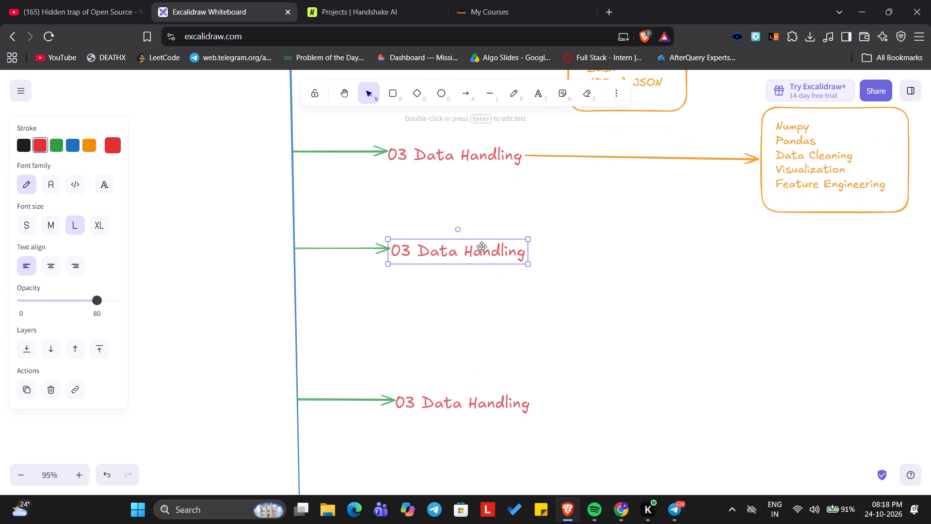
double_click(482, 246)
double_click(482, 246)
key("ctrl+a")
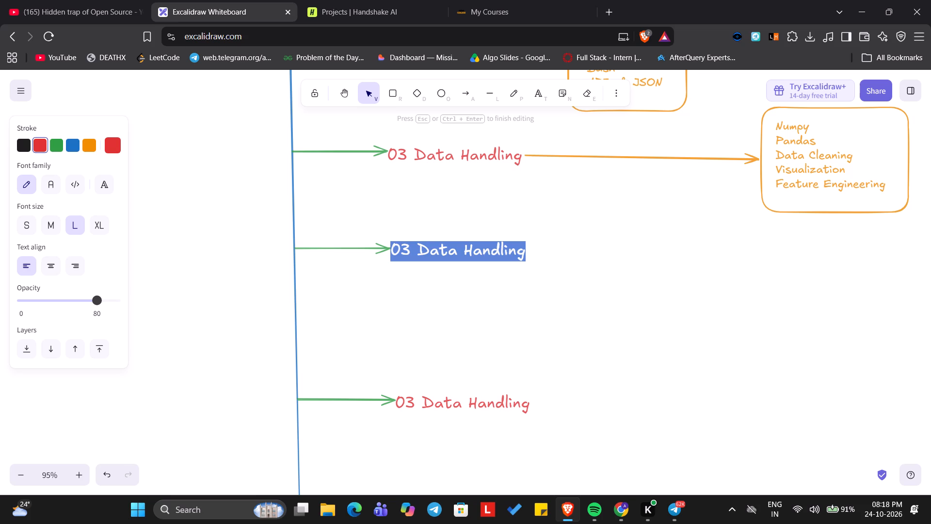
key("0")
key("4")
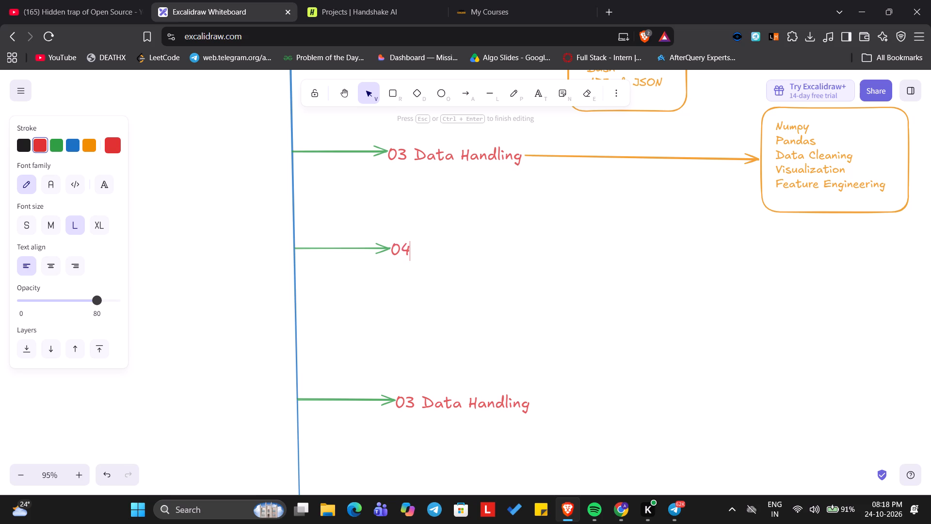
key("space")
type("Machine Leacr")
key("BackSpace")
key("BackSpace")
type("rning")
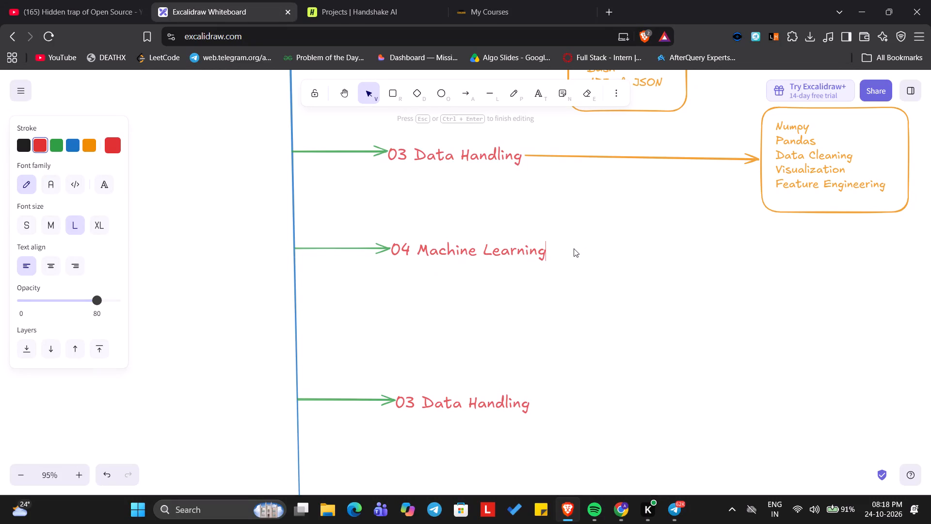
Draw a short horizontal orange arrow pointing right from the end of the "04 Machine Learning" heading.
left_click(466, 97)
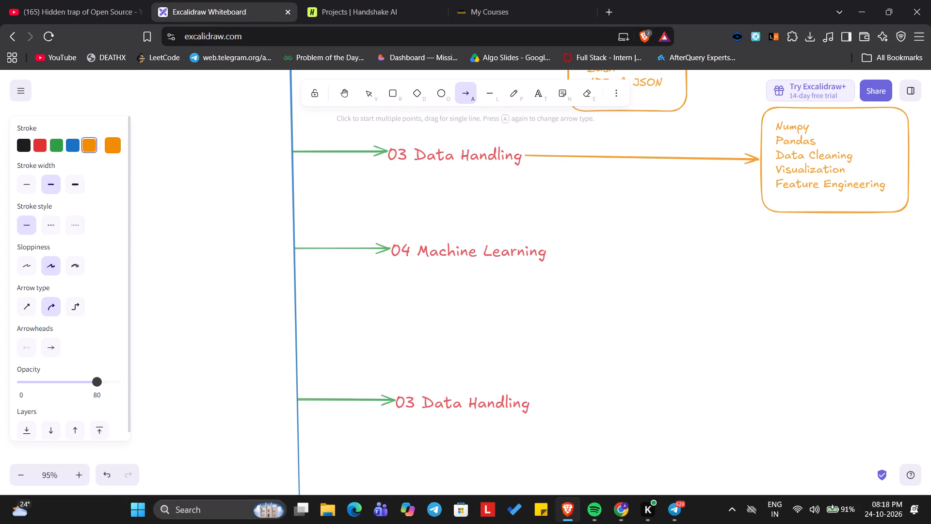
left_click_drag(546, 251, 669, 236)
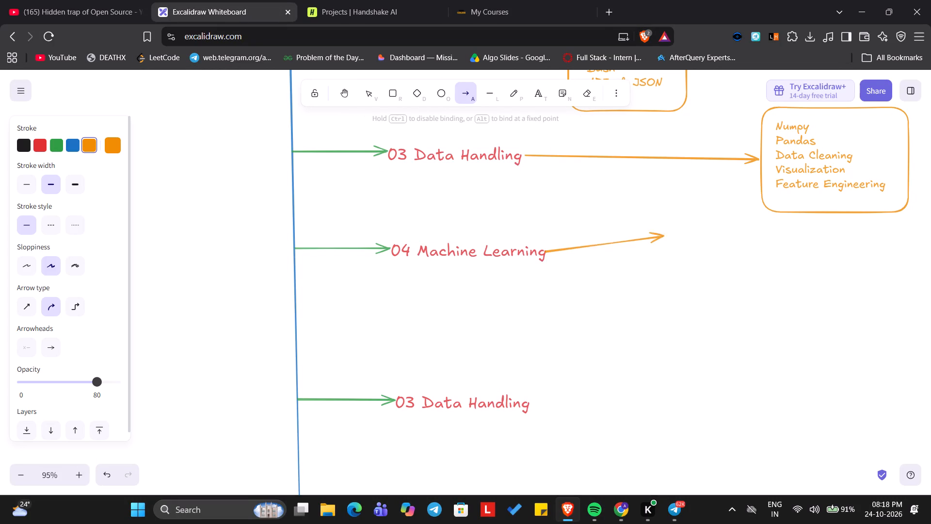
left_click_drag(669, 236, 614, 261)
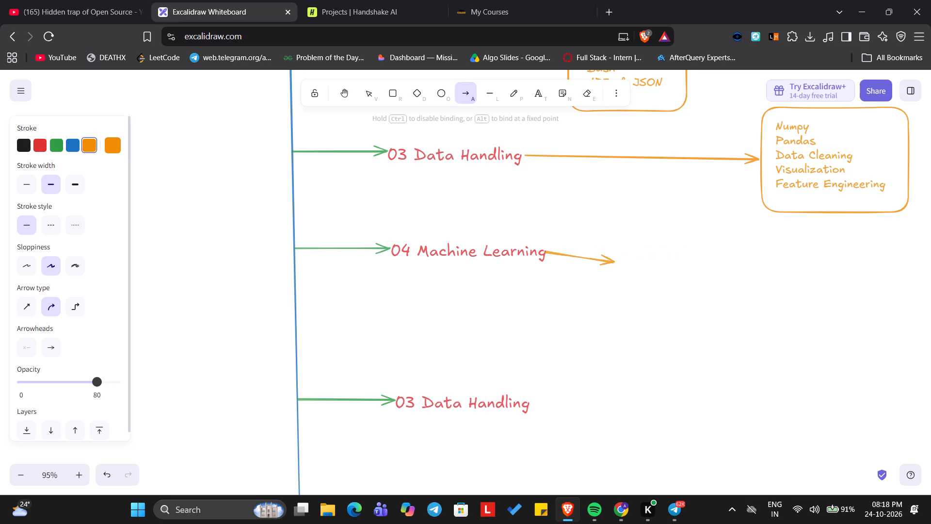
left_click_drag(614, 261, 666, 252)
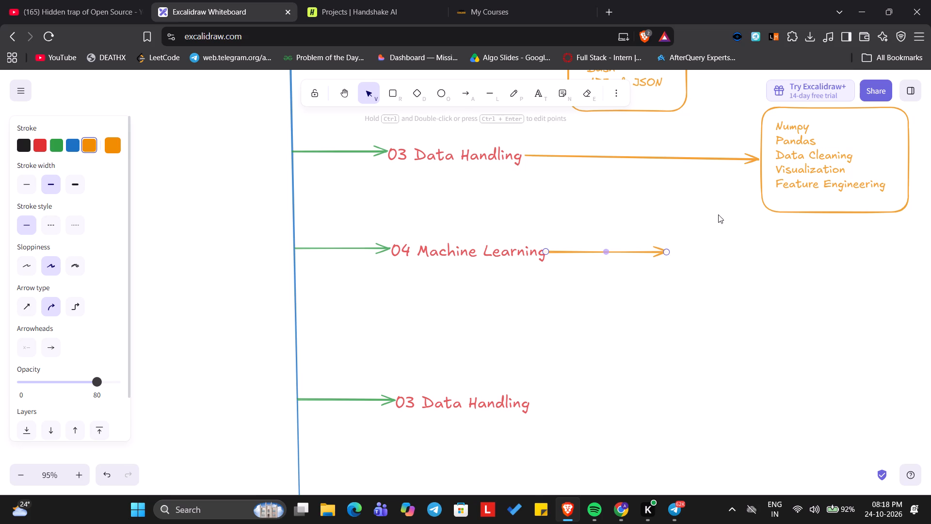
Start a medium orange text list beyond the Machine Learning arrow's tip with the lines "Supervised Learning" and "Unsupervised Learning".
left_click(541, 98)
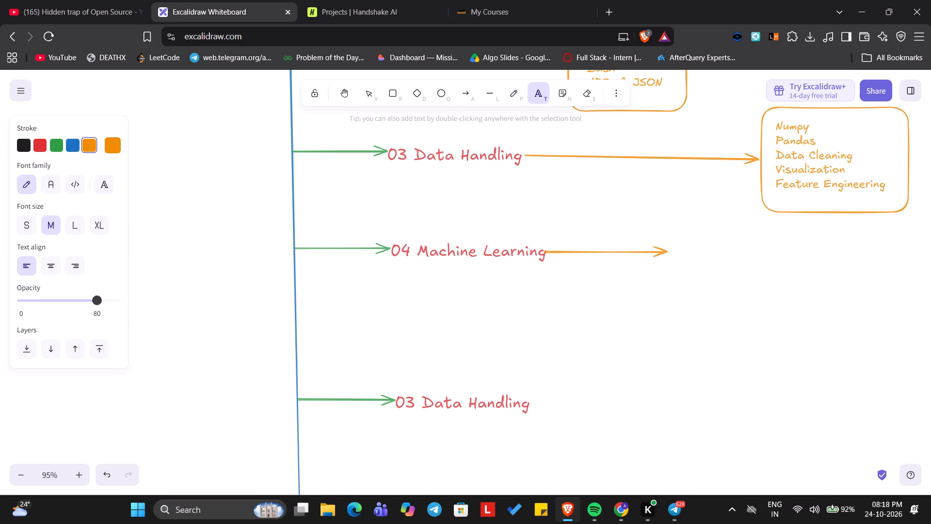
left_click(715, 248)
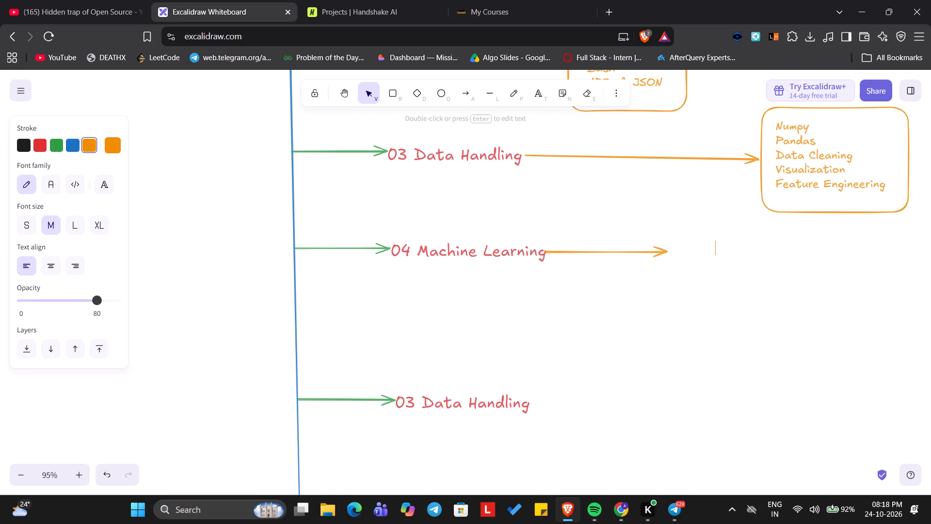
type("MA")
key("BackSpace")
key("BackSpace")
key("BackSpace")
key("s")
scroll(715, 248, "up", 1)
key("u")
key("BackSpace")
key("BackSpace")
key("BackSpace")
type("Super")
type("vised Le")
type("arnii")
key("BackSpace")
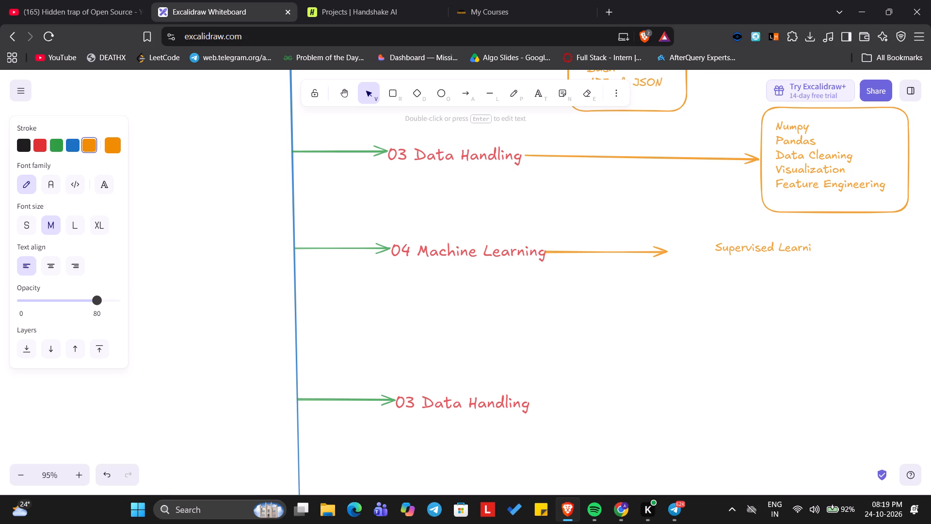
type("ng")
key("Return")
type("Unsupervised L")
type("earning")
key("Return")
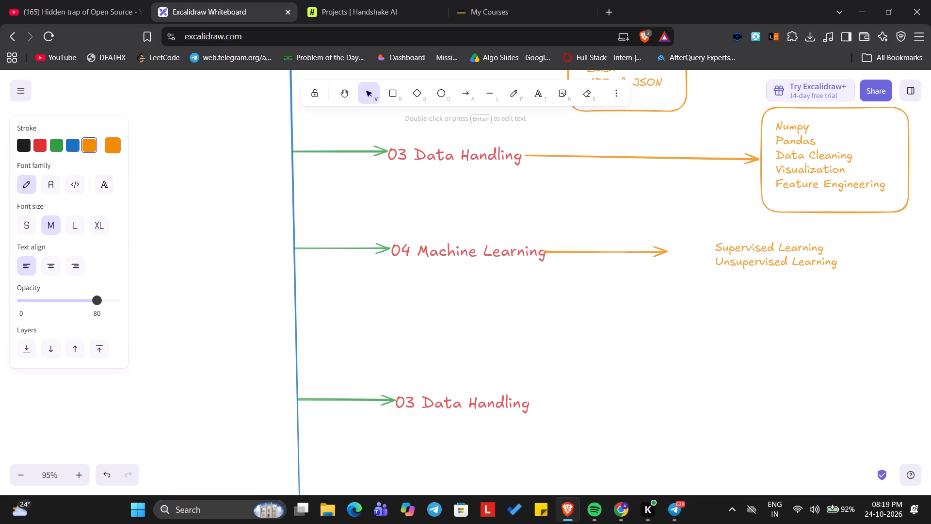
Add the lines "Scikit-Learn" and "Model Evaluation" to the Machine Learning sub-topic list.
type("Scikit")
key("space")
key("BackSpace")
type("-Learn")
key("Return")
type("Model")
key("space")
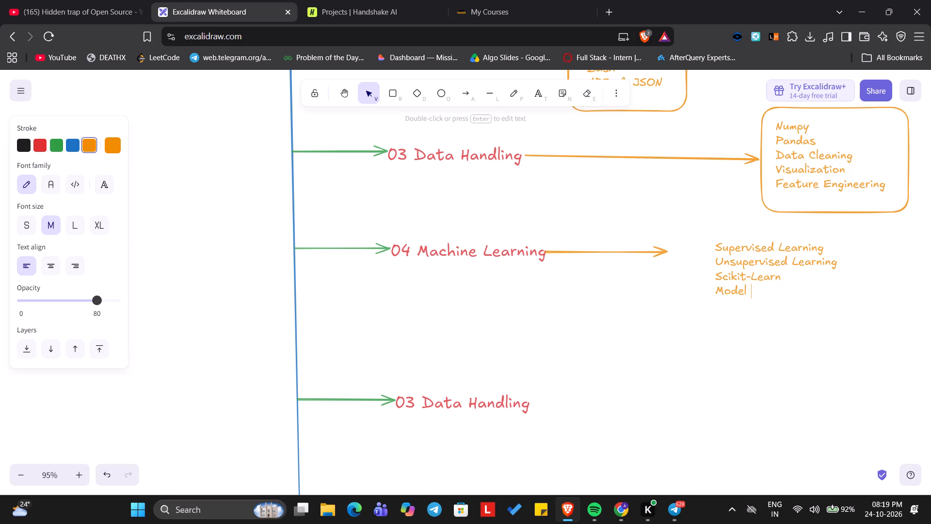
type("Evaluato")
key("BackSpace")
type("ion")
key("Return")
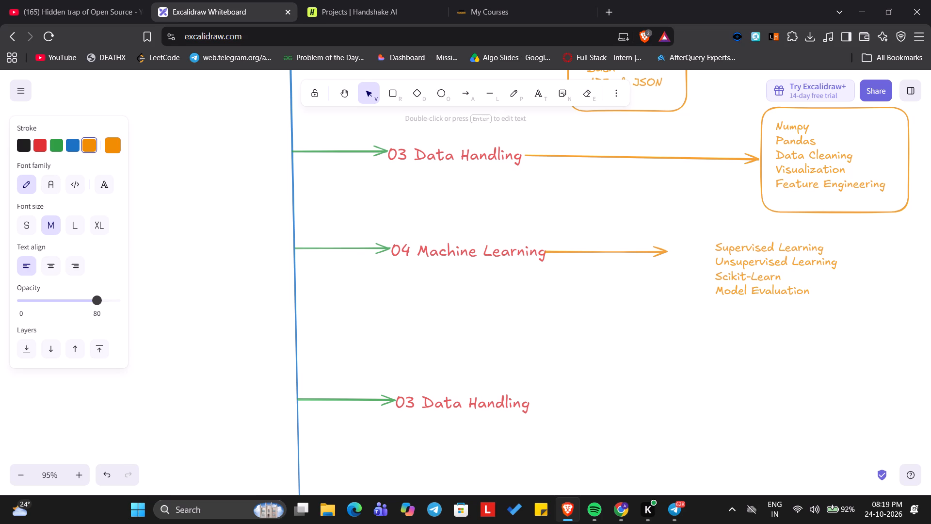
Complete the Machine Learning sub-topic list with the line "Overfitting & Regularization".
type("Ob")
key("BackSpace")
type("verfitting")
key("space")
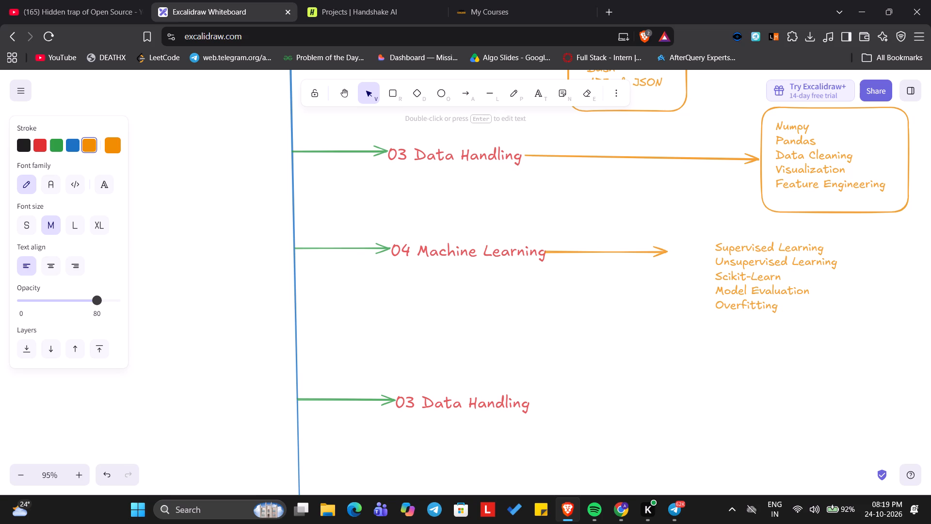
type("&")
key("space")
scroll(673, 250, "left", 1, "shift")
type("Regul")
type("arization")
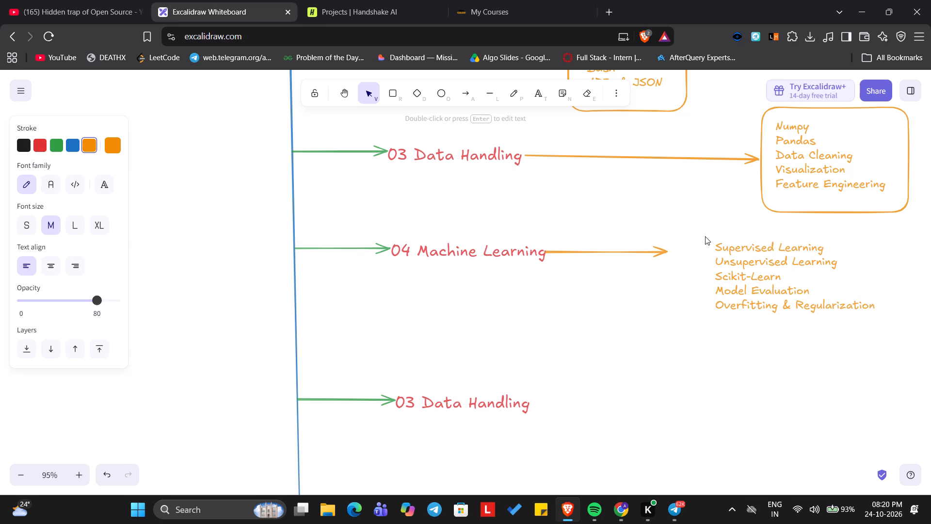
Nudge the Machine Learning sub-topic list slightly left and down beside the orange arrow's tip.
left_click_drag(705, 236, 891, 321)
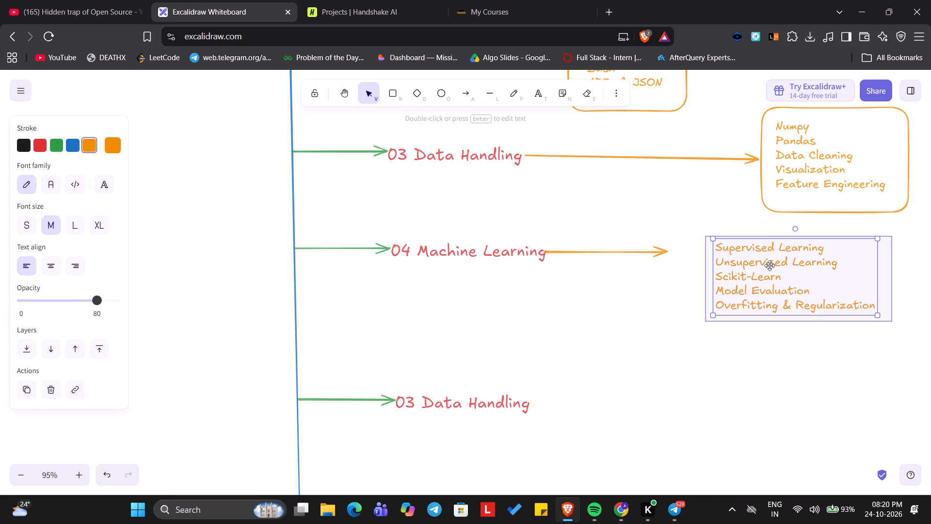
left_click_drag(770, 265, 767, 274)
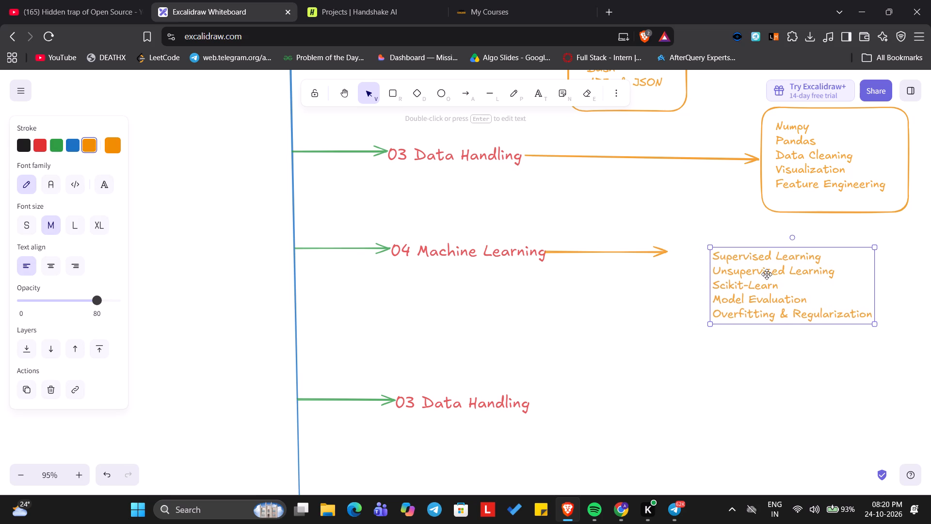
left_click_drag(767, 274, 774, 275)
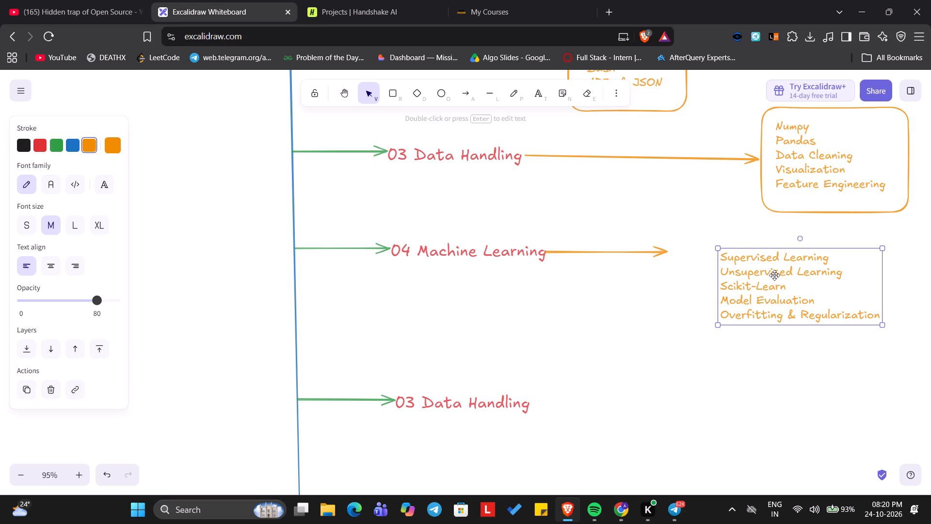
left_click_drag(774, 275, 765, 269)
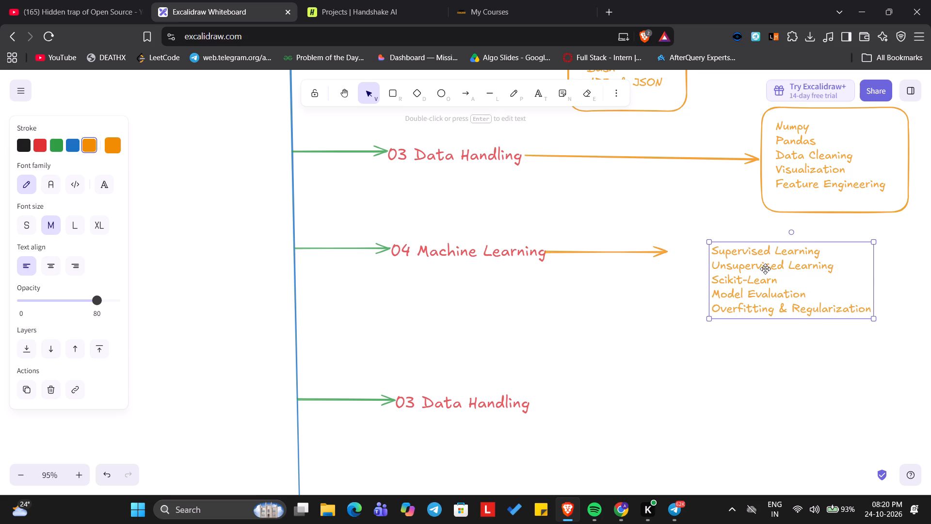
left_click_drag(765, 269, 765, 268)
Draw an orange rounded rectangle enclosing the whole Machine Learning sub-topic list.
left_click(397, 90)
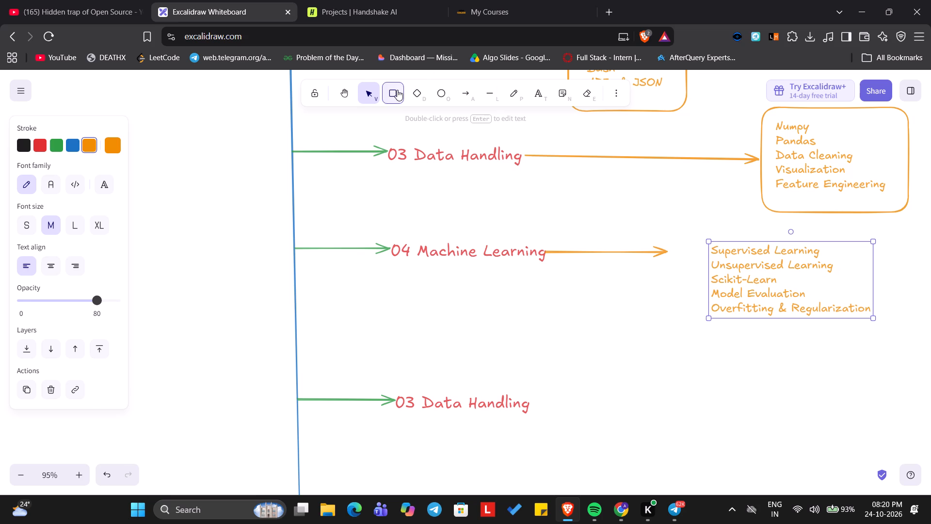
left_click_drag(693, 216, 798, 338)
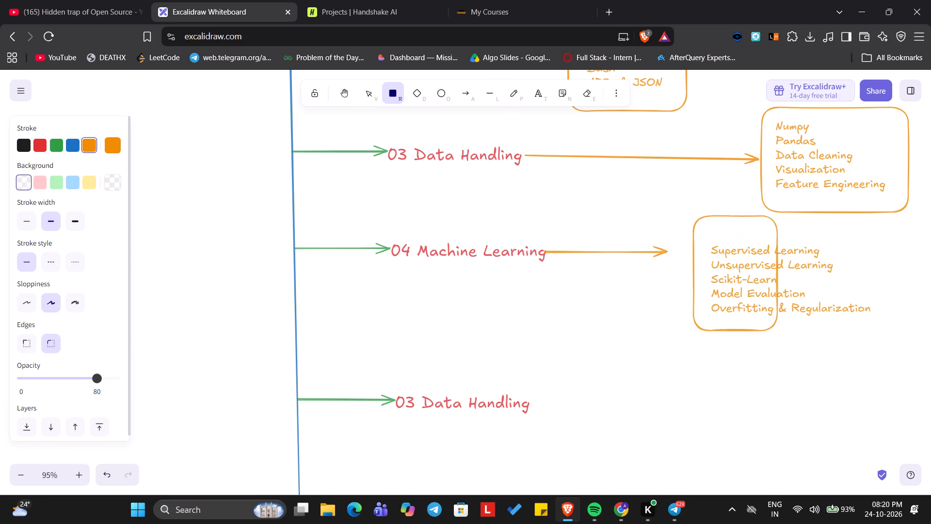
left_click_drag(798, 338, 881, 333)
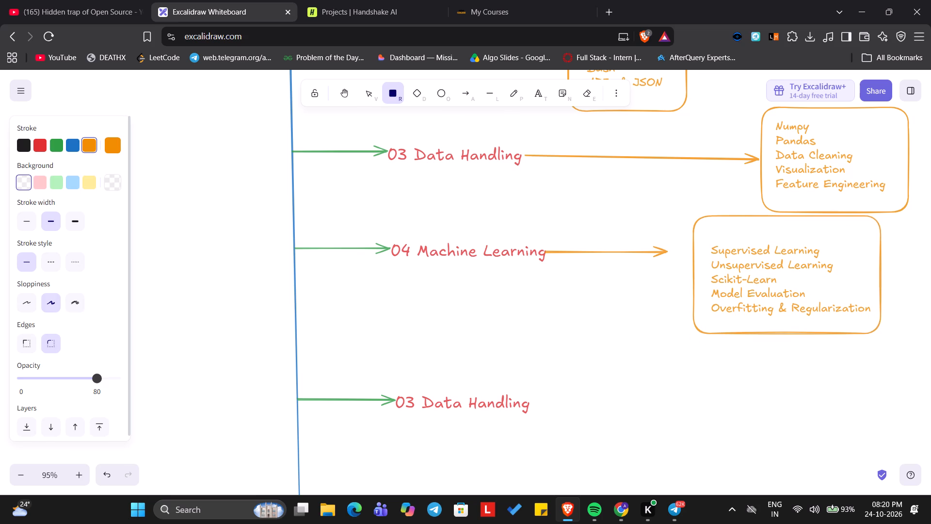
left_click_drag(881, 333, 878, 334)
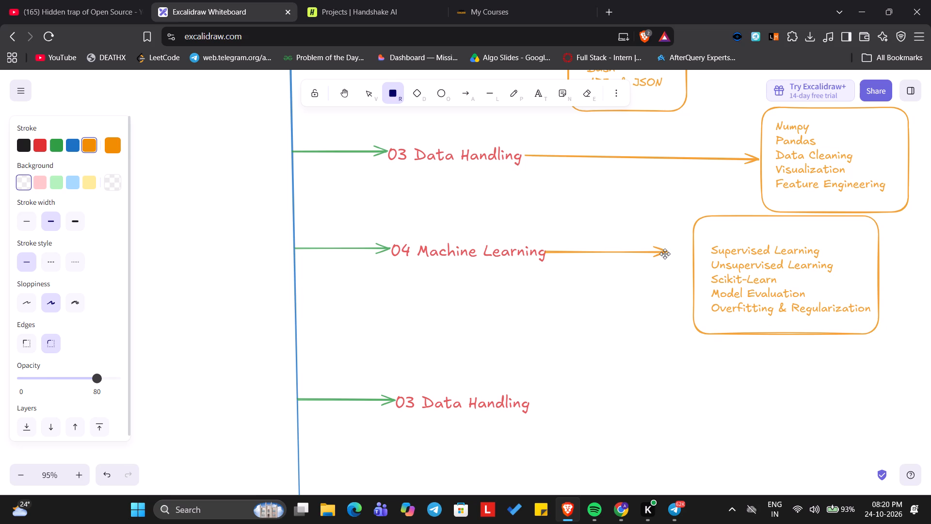
Reposition the orange arrow so it runs from the end of the "04 Machine Learning" heading to the sub-topic box's near edge.
left_click_drag(665, 254, 691, 281)
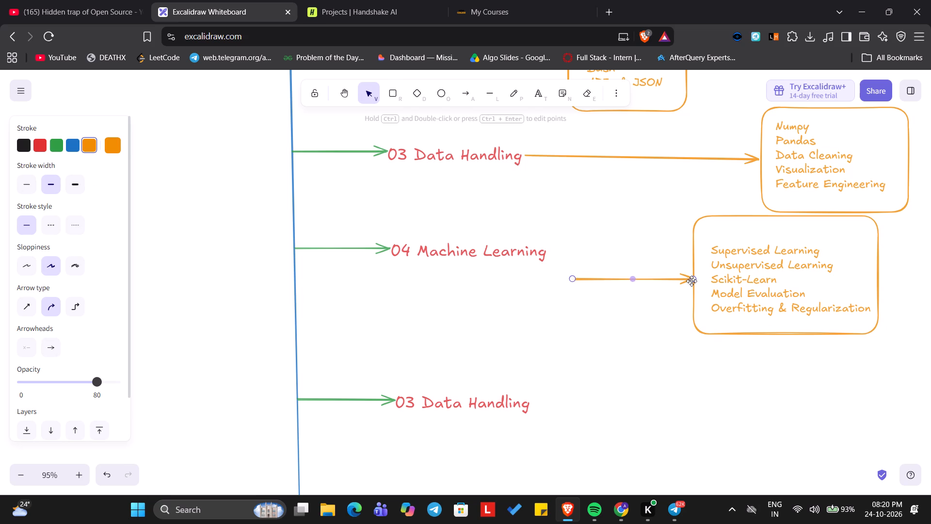
left_click_drag(691, 281, 691, 281)
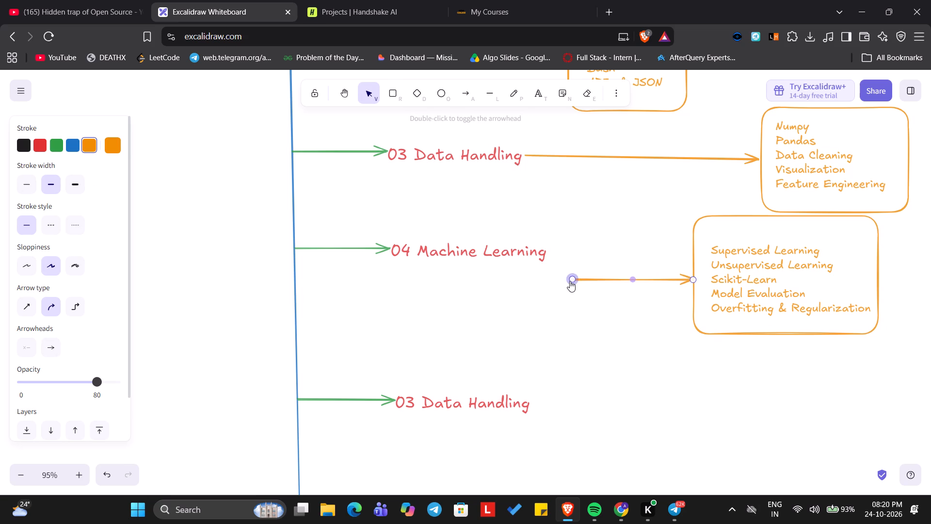
left_click_drag(570, 281, 547, 255)
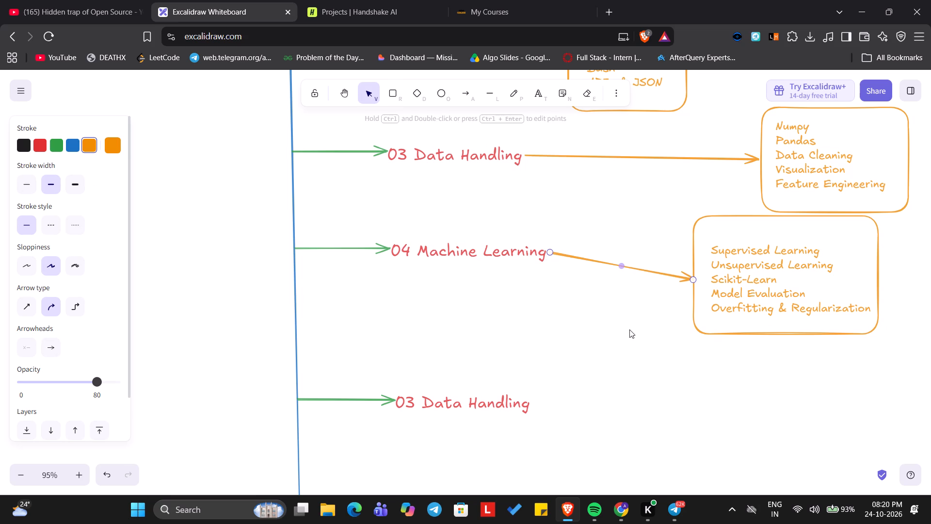
scroll(629, 339, "down", 1)
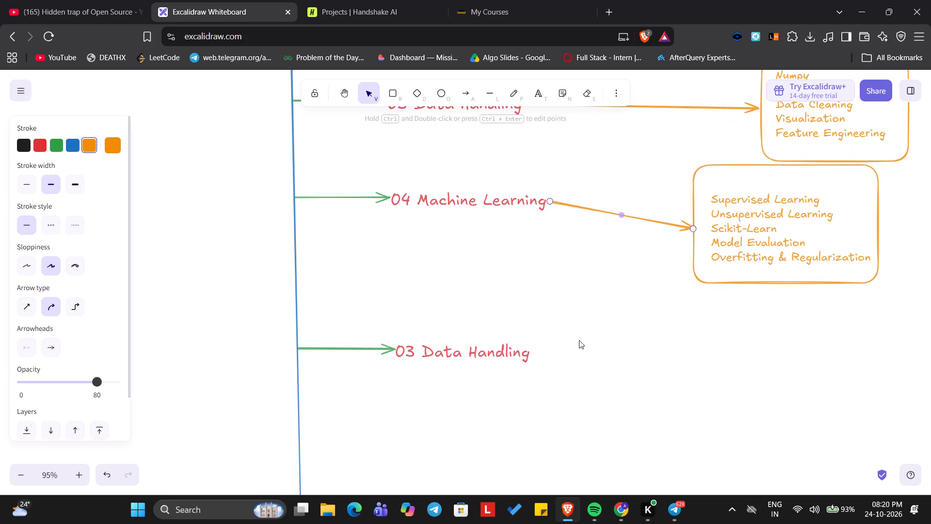
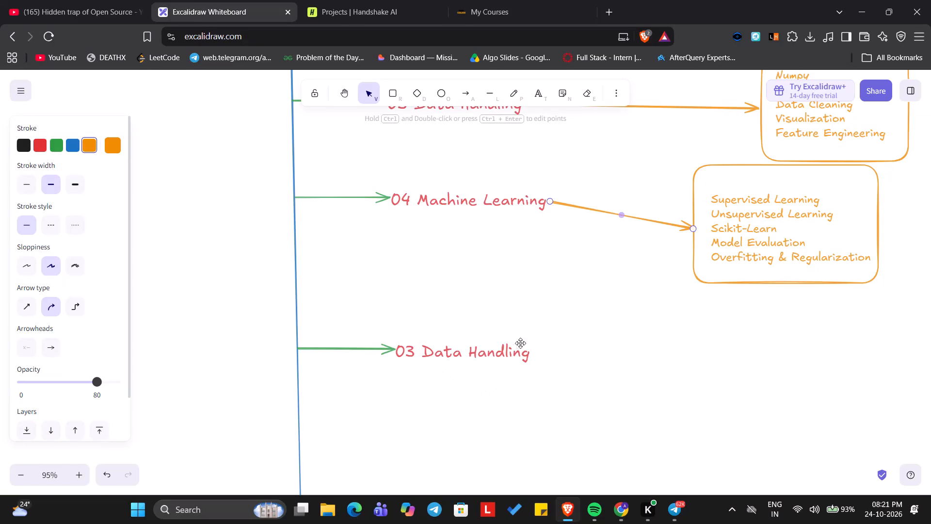
Replace the "03 Data Handling" placeholder heading below the Machine Learning branch with "04 Deep Learning".
double_click(524, 352)
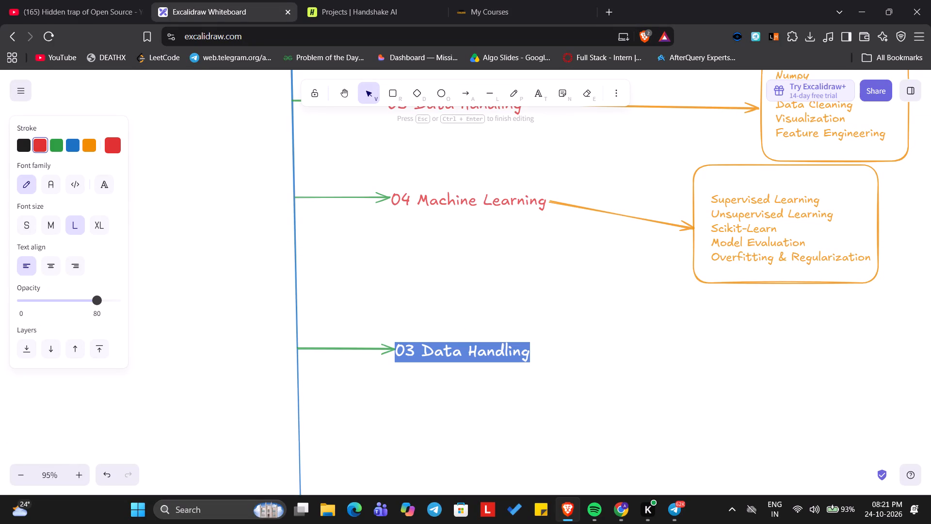
type("04 DE")
key("BackSpace")
type("eeo")
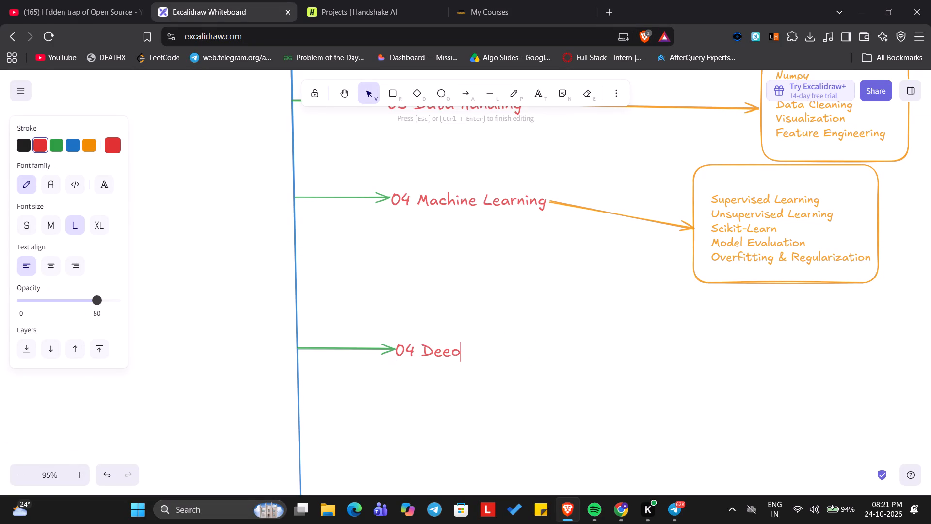
key("BackSpace")
key("BackSpace")
type("ep Learning")
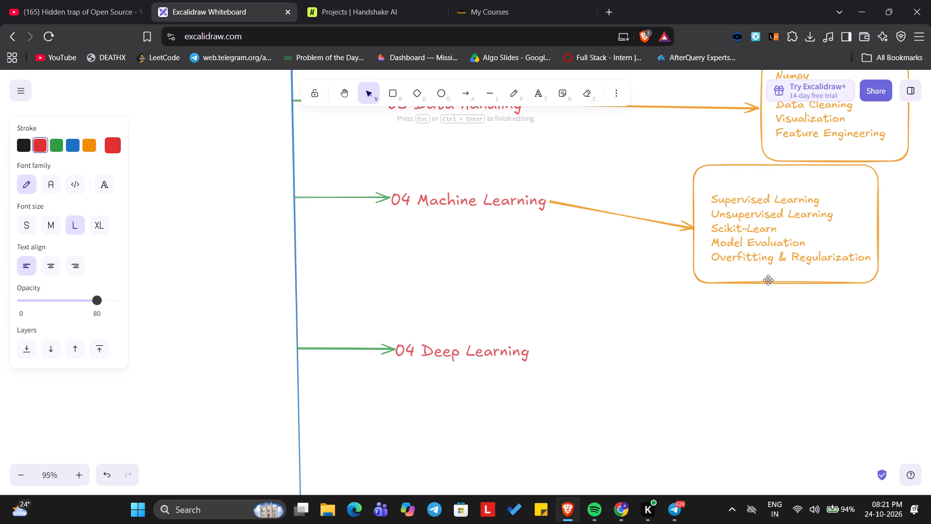
Nudge the orange box around the Machine Learning sub-topic list slightly down, keeping the list inside it.
left_click_drag(778, 281, 771, 297)
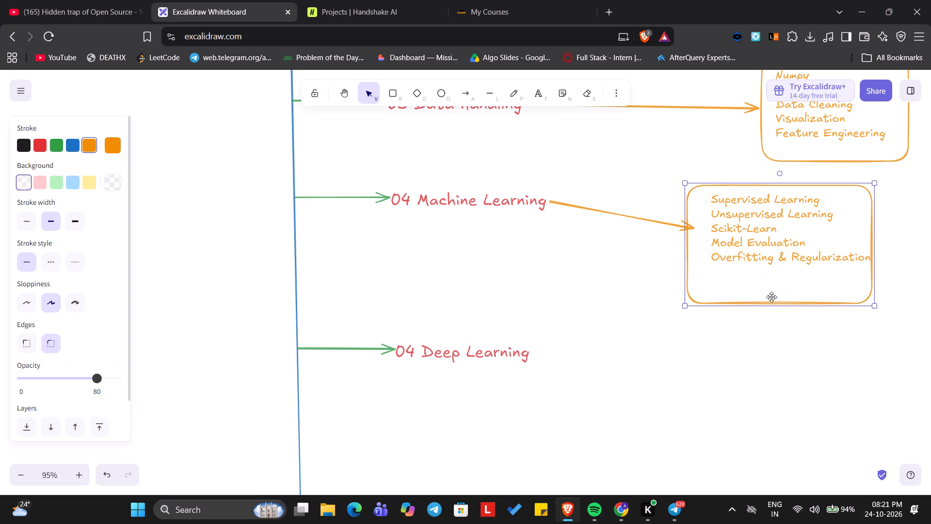
left_click_drag(771, 297, 781, 288)
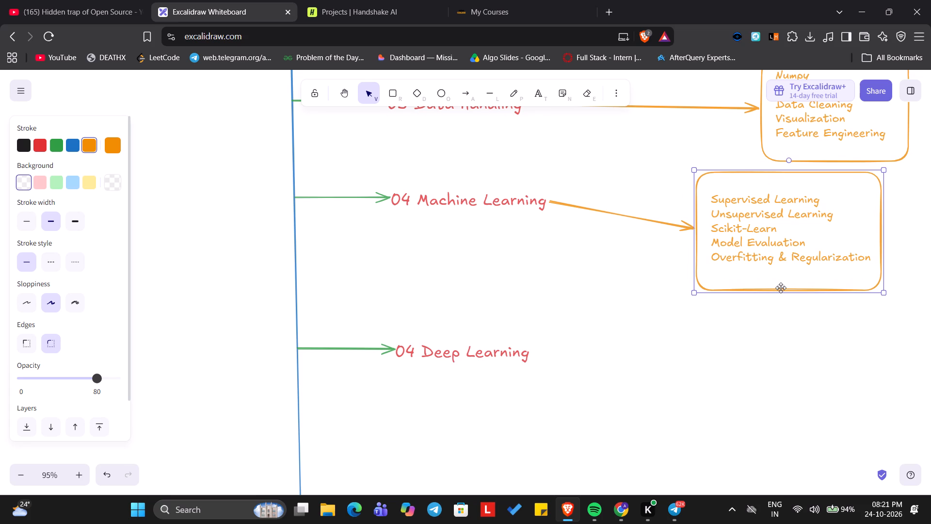
left_click_drag(781, 288, 779, 288)
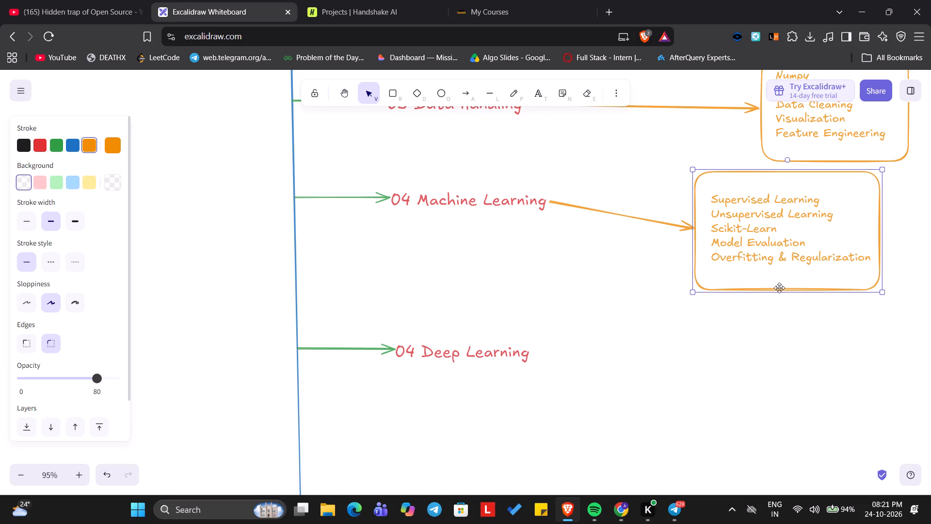
left_click(623, 437)
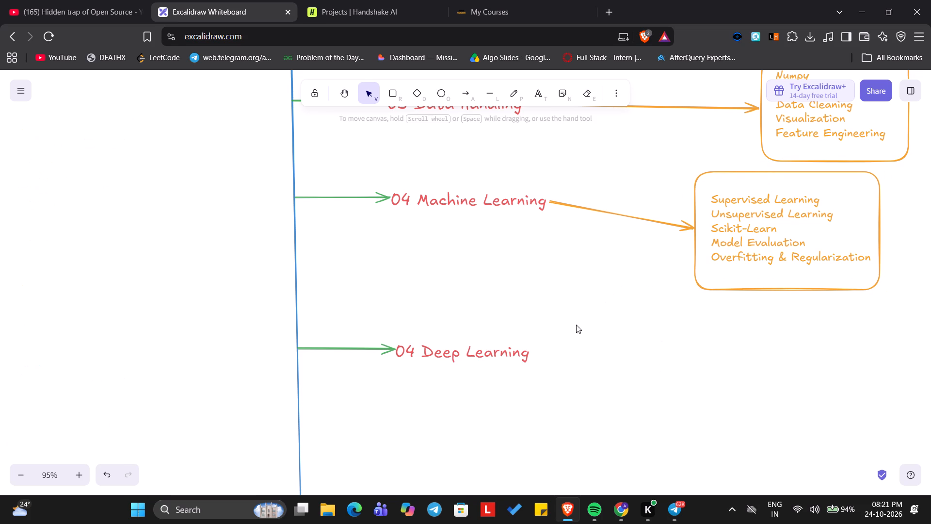
Start an orange medium-size sub-topic list beside the "04 Deep Learning" heading with the lines "Neural Networks" and "Backpropogation".
left_click(541, 89)
left_click(577, 350)
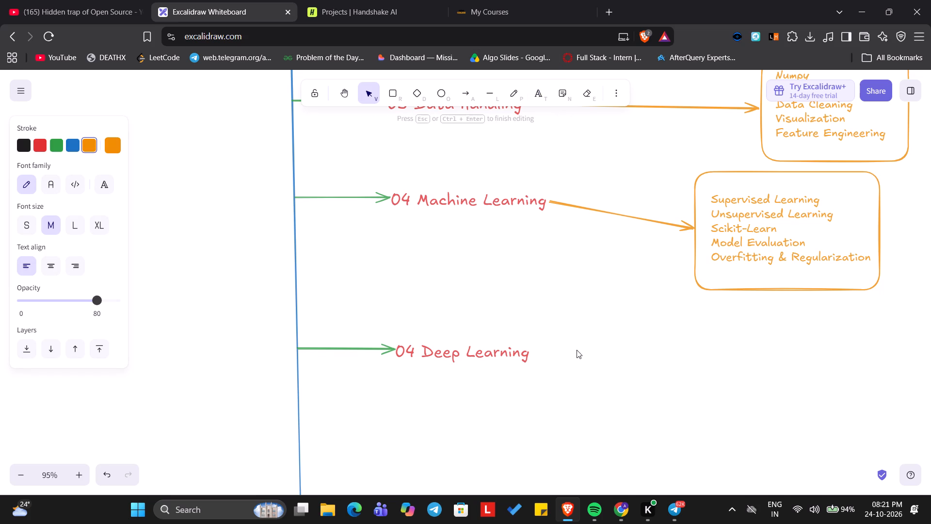
left_click(577, 350)
type("Neural Networks")
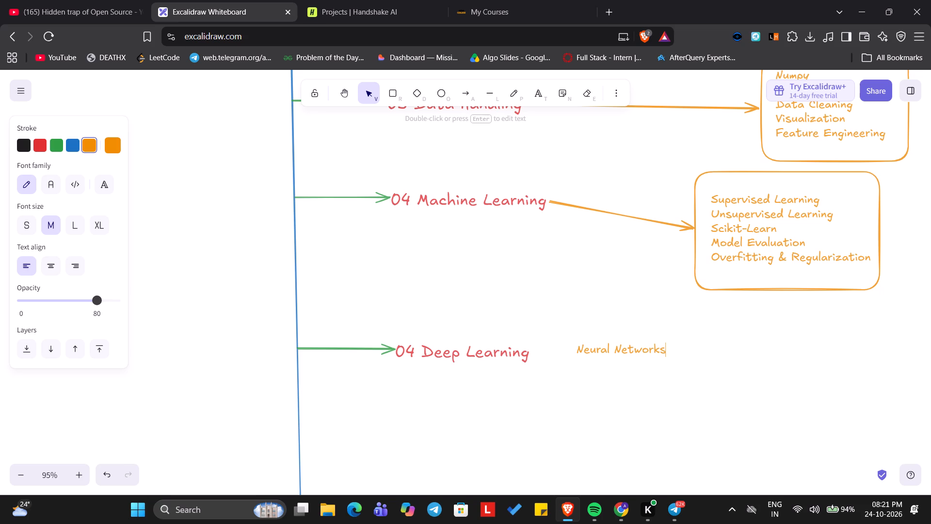
key("Return")
type("Bsclprop")
key("BackSpace")
key("BackSpace")
key("BackSpace")
key("BackSpace")
key("BackSpace")
type("kpropogation")
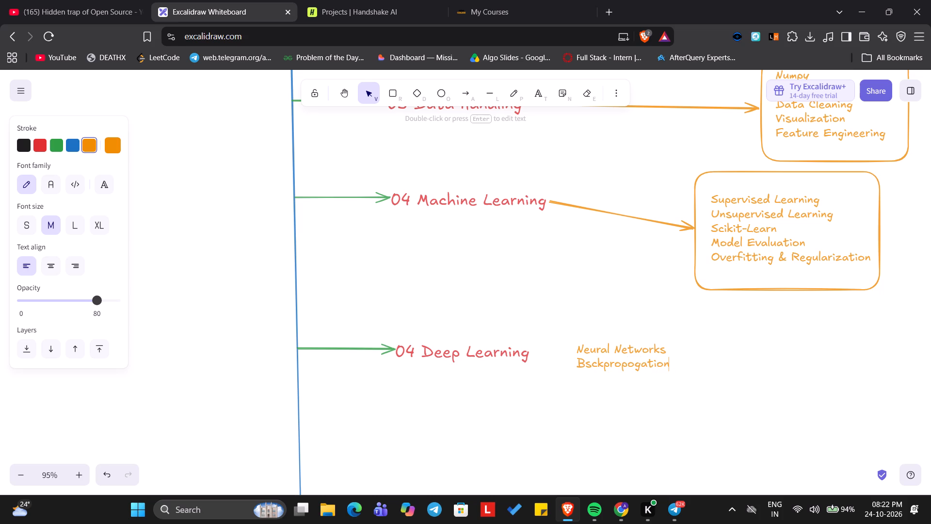
left_click(600, 372)
key("BackSpace")
key("BackSpace")
type("ac")
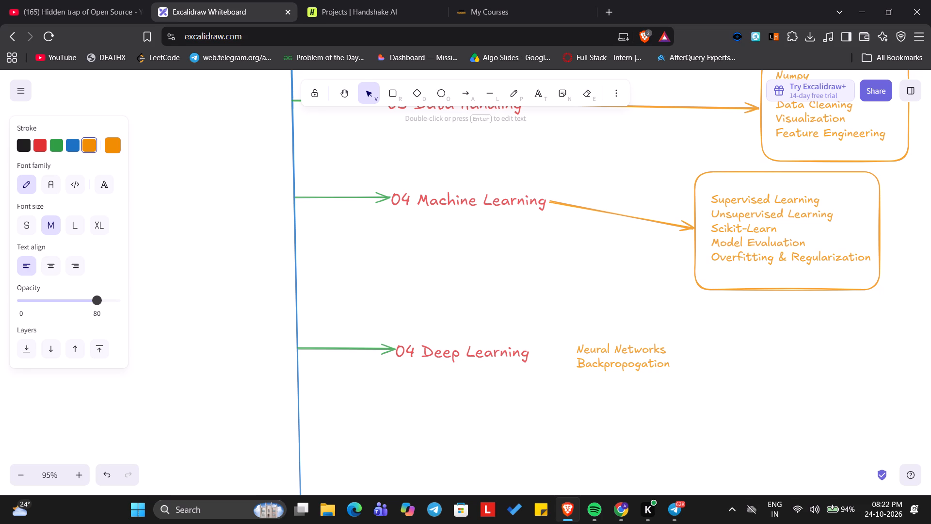
left_click(672, 361)
left_click(665, 361)
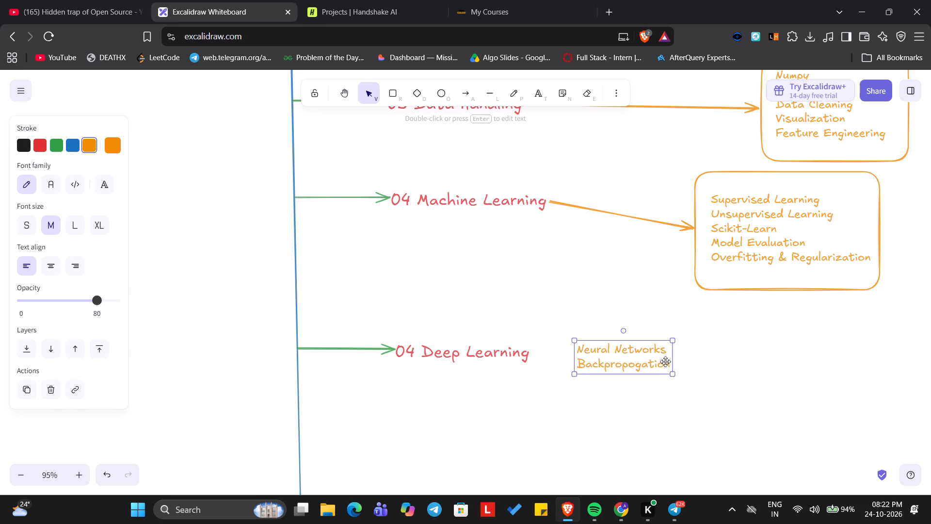
left_click(674, 361)
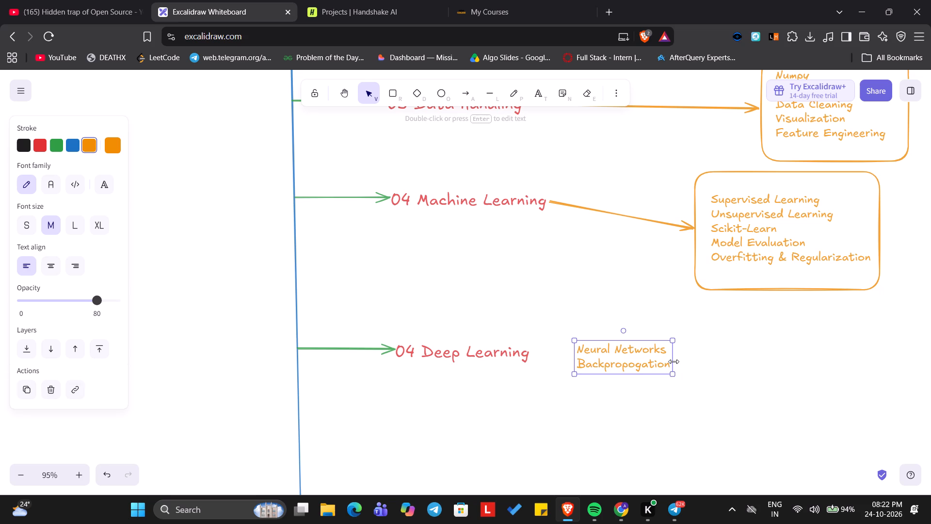
left_click(665, 365)
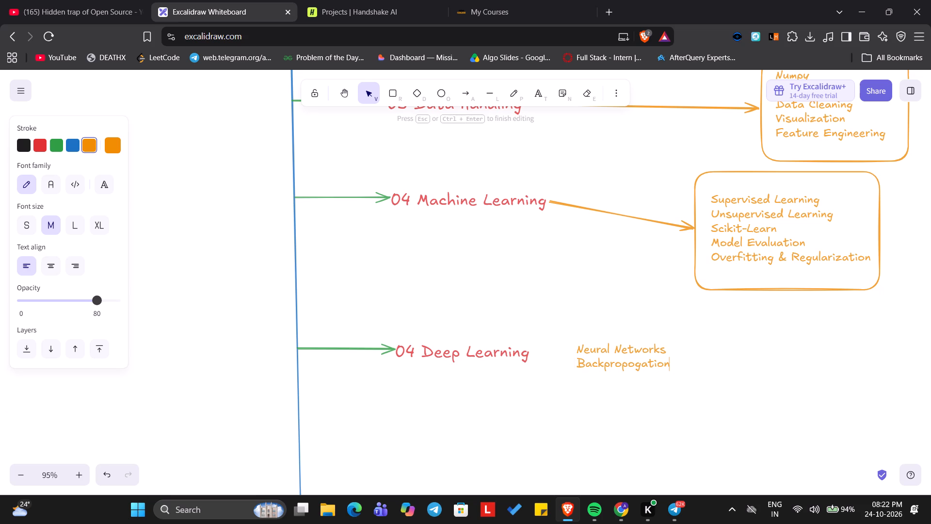
left_click(669, 362)
Add the lines "PyTorch", "CNNs" and "RNNs" to the Deep Learning sub-topic list.
key("Return")
type("Pu")
key("BackSpace")
key("y")
type("Torch")
key("Return")
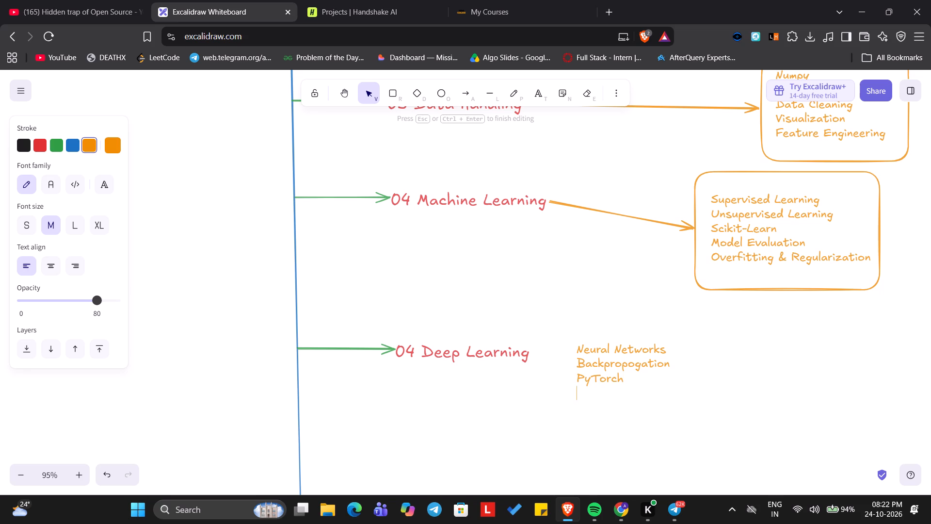
type("CNNs")
key("Return")
type("RNNs")
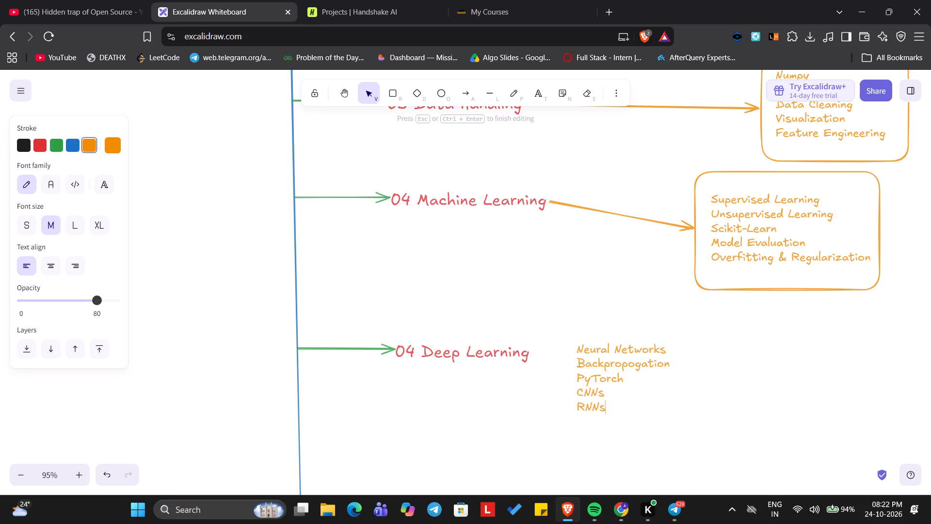
key("Return")
Draw an orange rounded rectangle enclosing the whole Deep Learning sub-topic list.
left_click(389, 93)
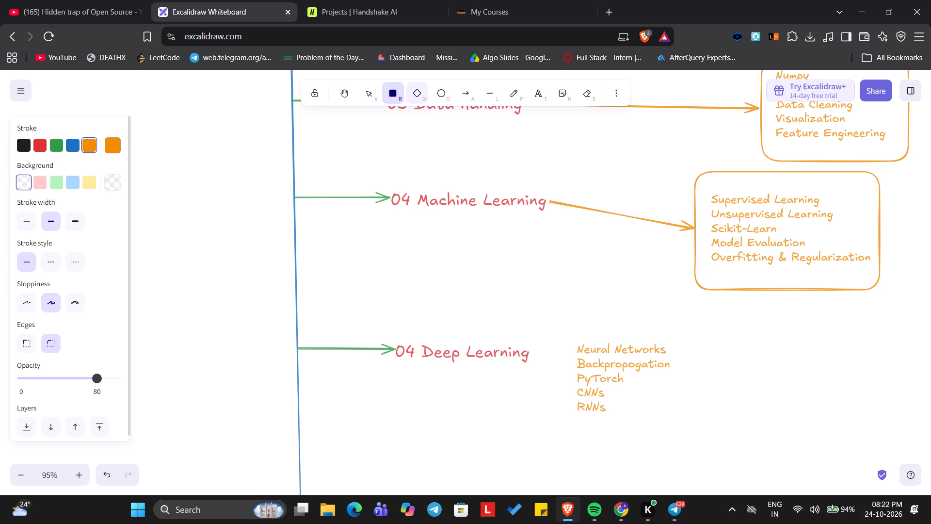
left_click_drag(561, 327, 692, 416)
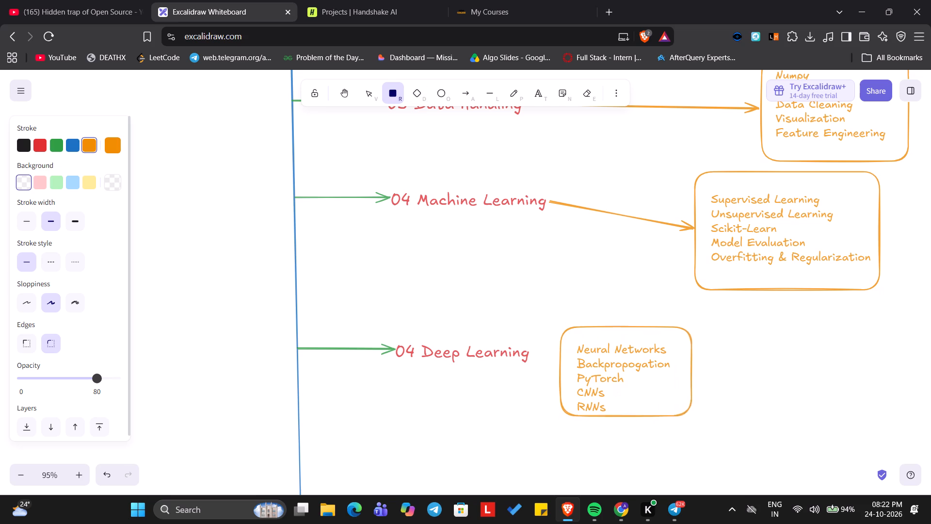
left_click_drag(692, 416, 684, 419)
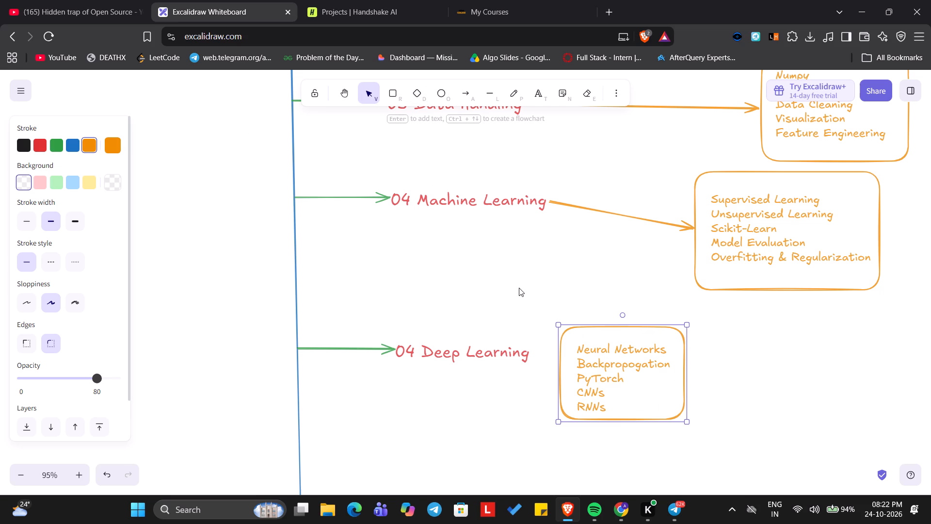
Move the Deep Learning box and its list together farther right of the heading, leaving room for an arrow.
left_click_drag(519, 289, 734, 430)
left_click_drag(606, 366, 701, 371)
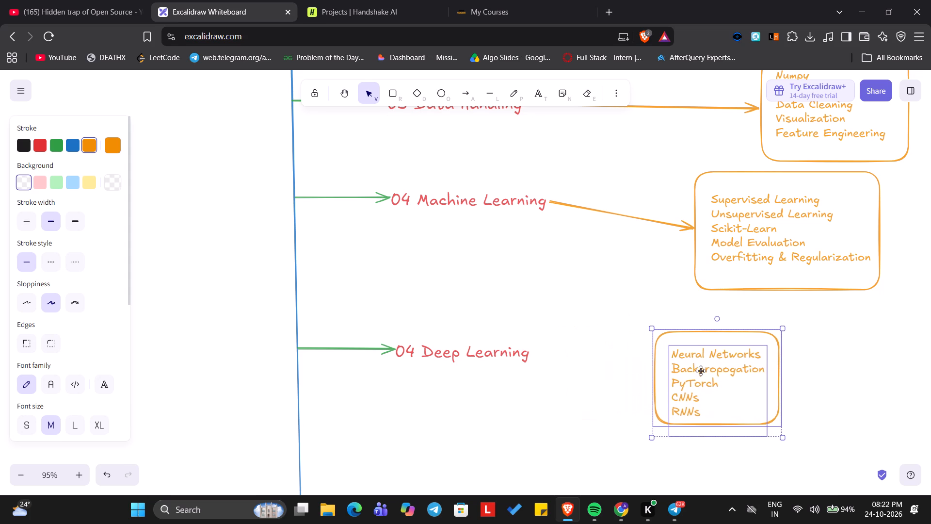
left_click_drag(701, 371, 694, 366)
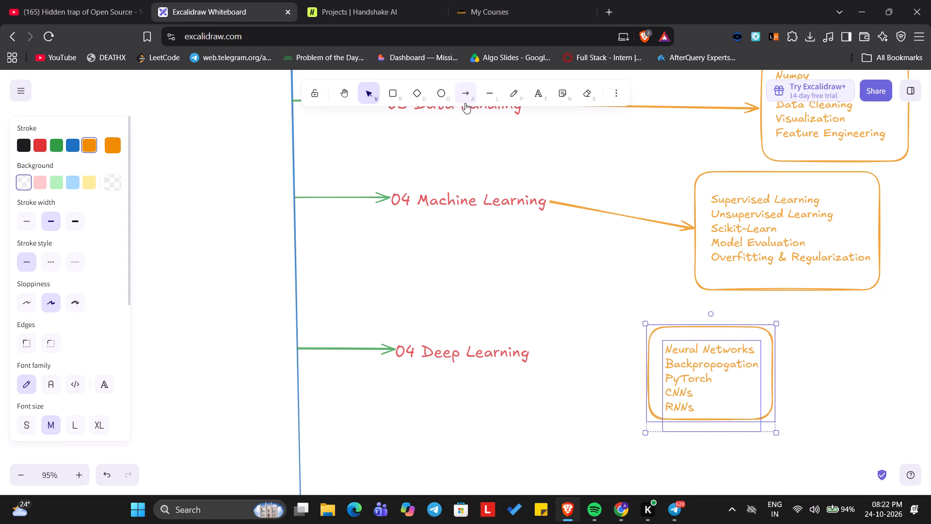
Draw an orange arrow from the end of the "04 Deep Learning" heading to the near edge of its sub-topic box.
left_click(465, 103)
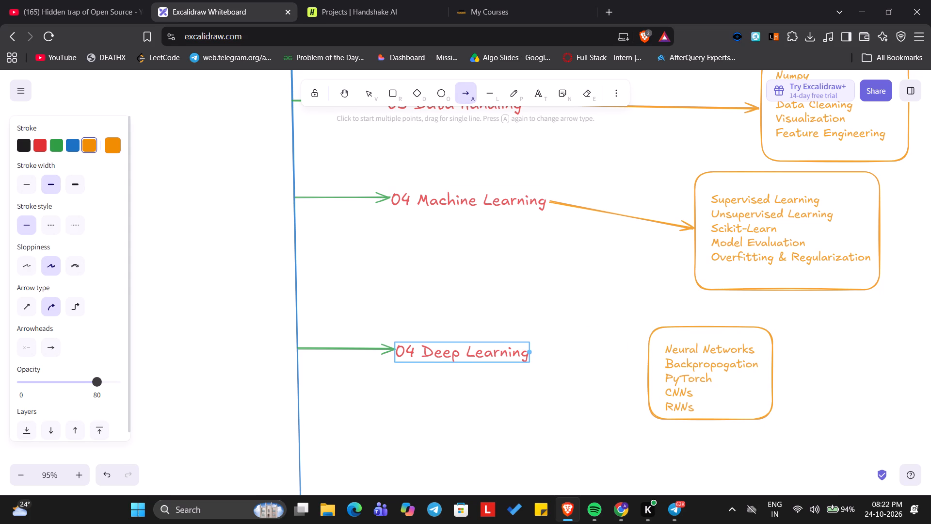
left_click_drag(529, 353, 578, 353)
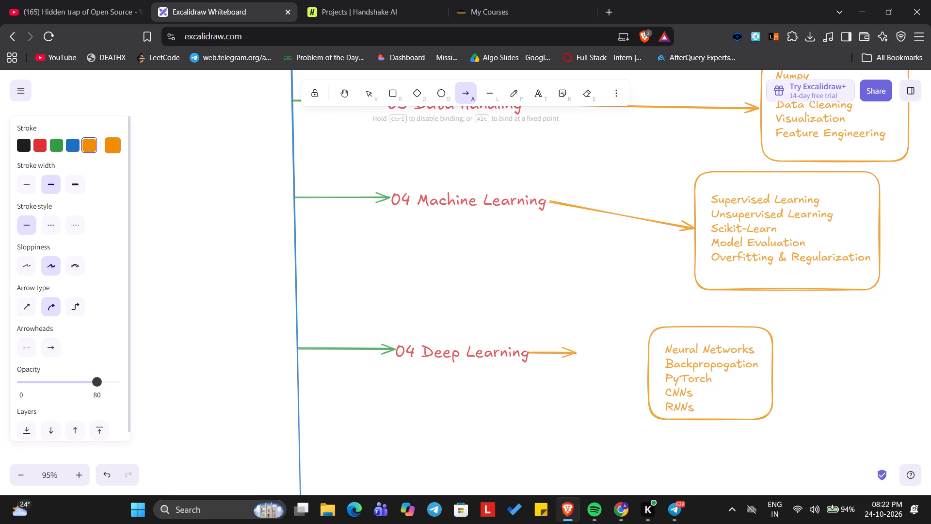
left_click_drag(578, 353, 650, 371)
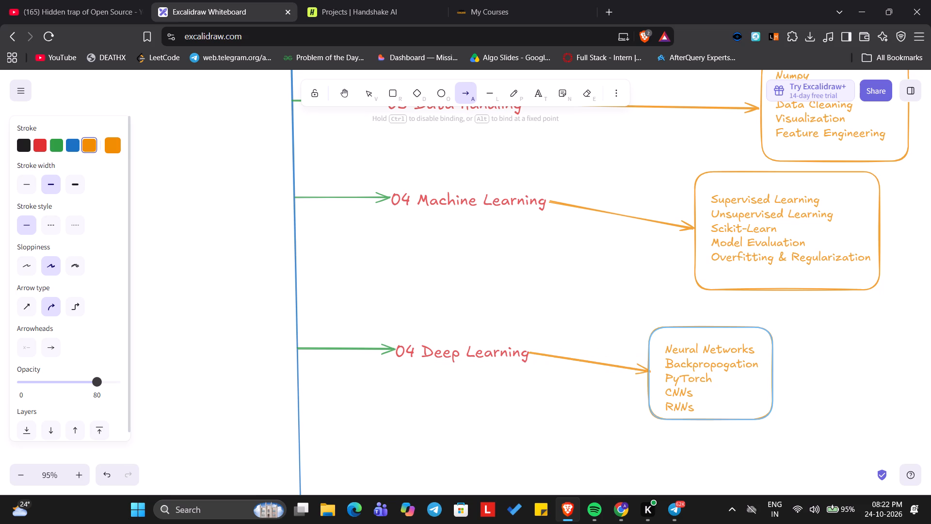
left_click_drag(650, 371, 649, 371)
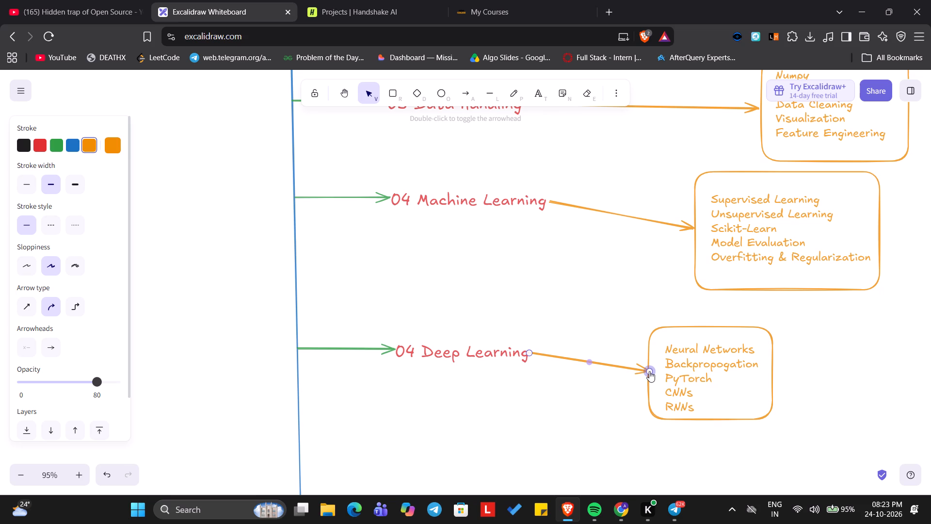
Renumber the "04 Deep Learning" heading as 05.
scroll(649, 371, "down", 2)
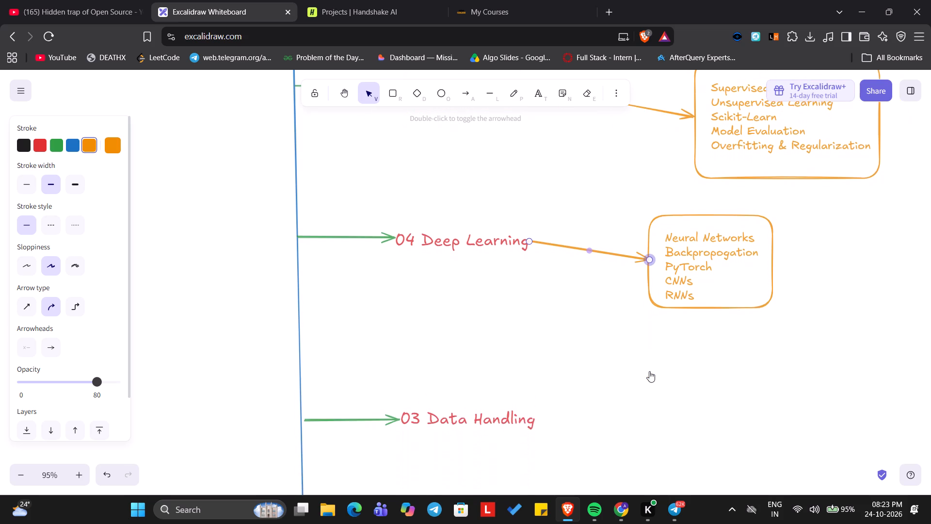
scroll(649, 371, "down", 2)
left_click(483, 371)
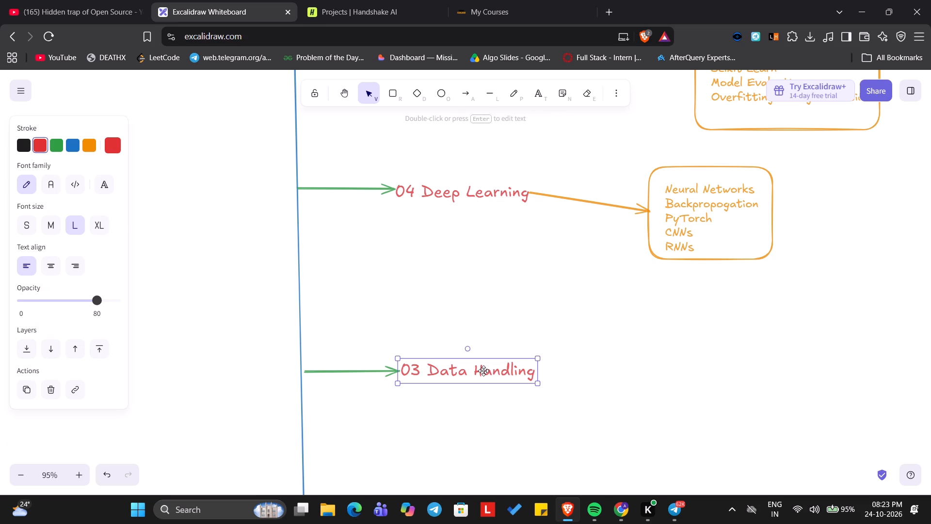
scroll(483, 371, "up", 3)
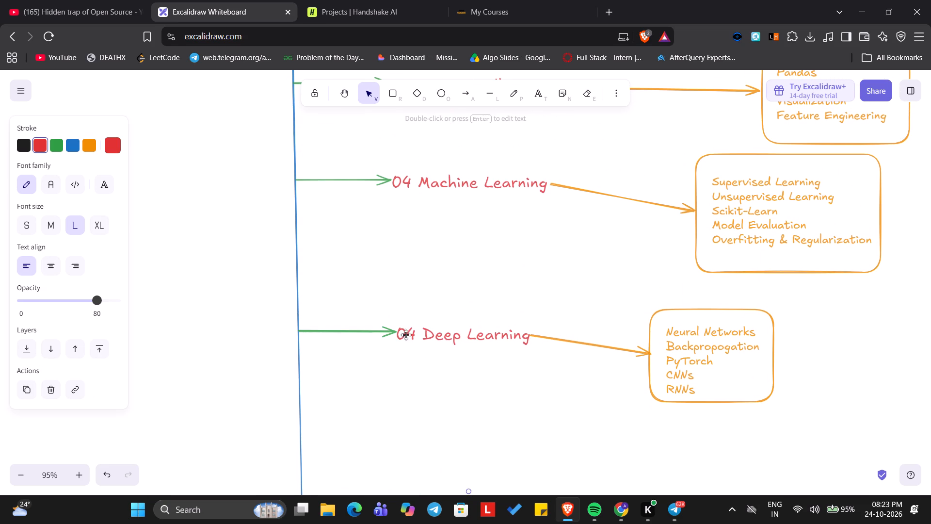
left_click(410, 335)
double_click(414, 333)
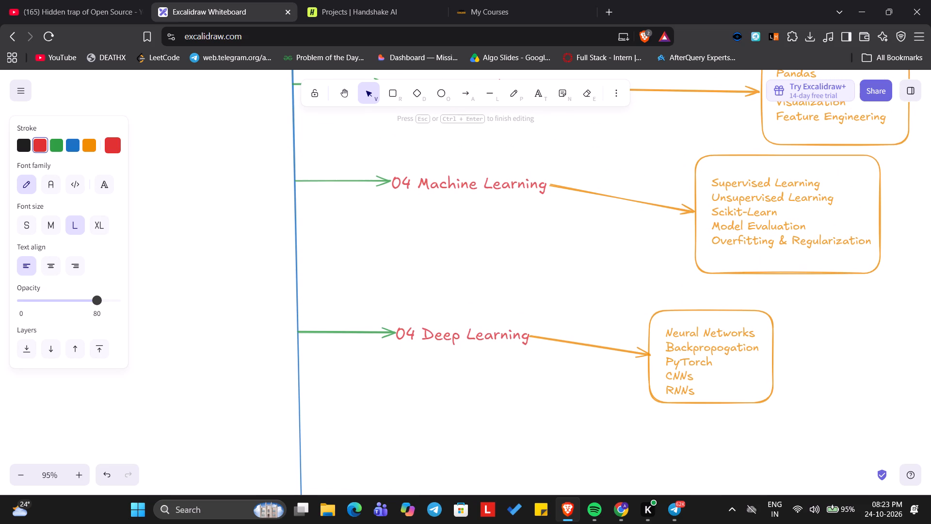
key("BackSpace")
key("5")
Replace the copied "03 Data Handling" heading below Deep Learning with "06 Transformers & LLMs".
scroll(497, 373, "down", 1)
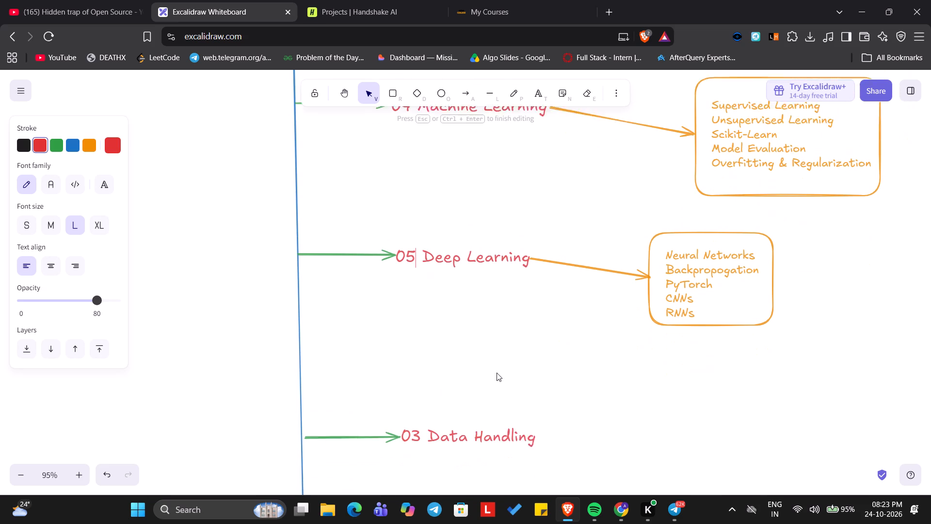
scroll(497, 373, "down", 2)
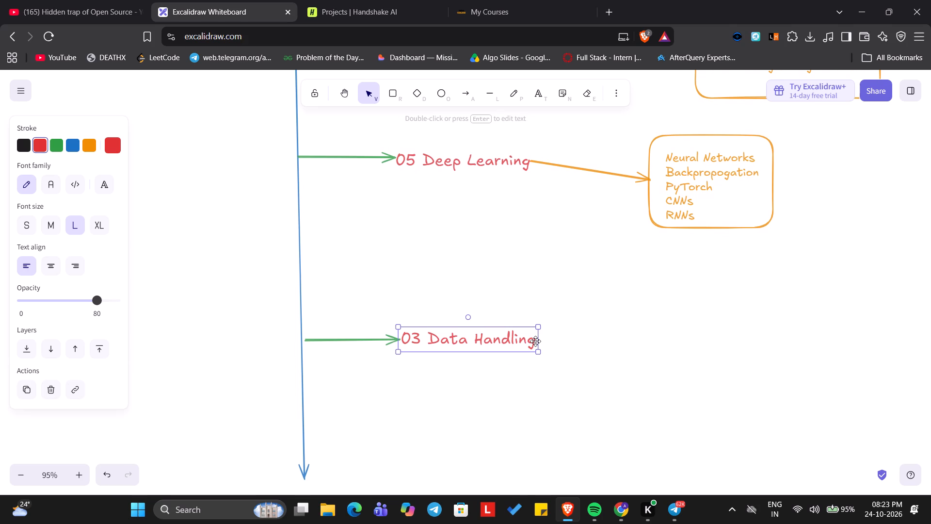
left_click(535, 341)
double_click(535, 341)
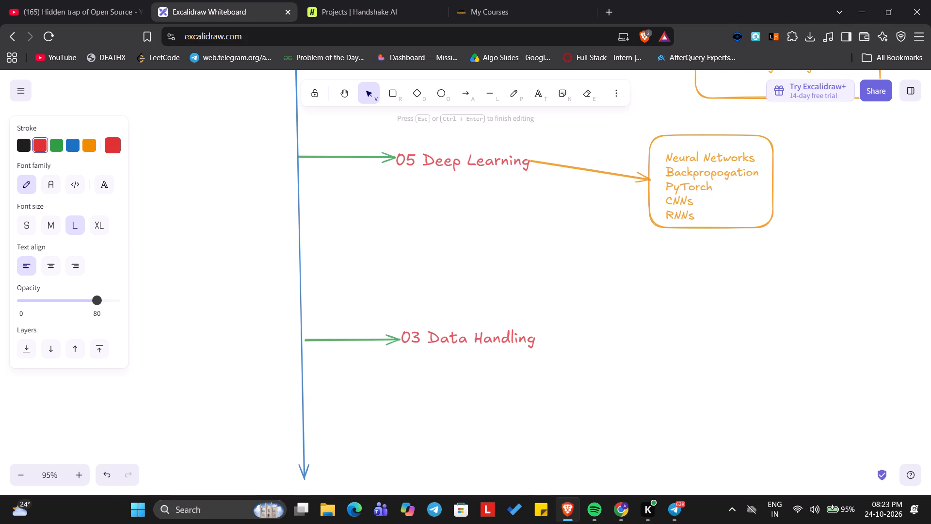
key("ctrl+a")
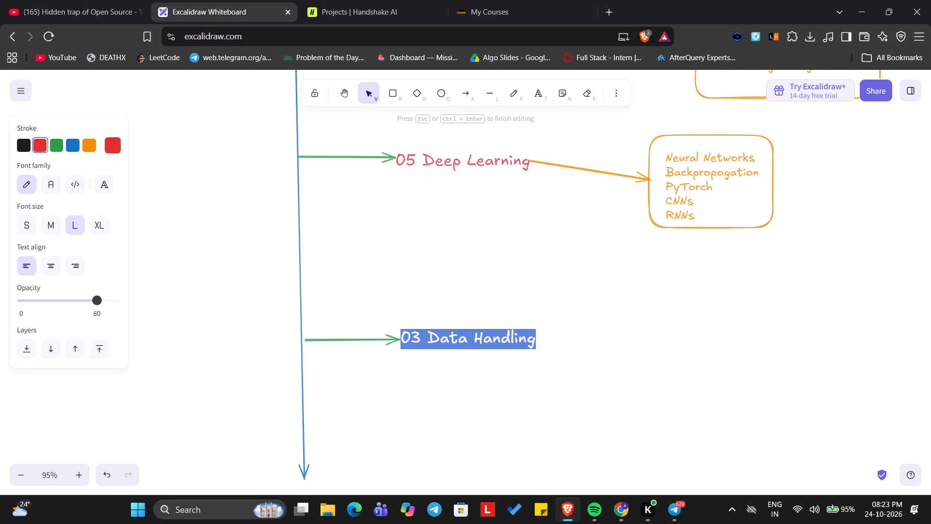
type("06")
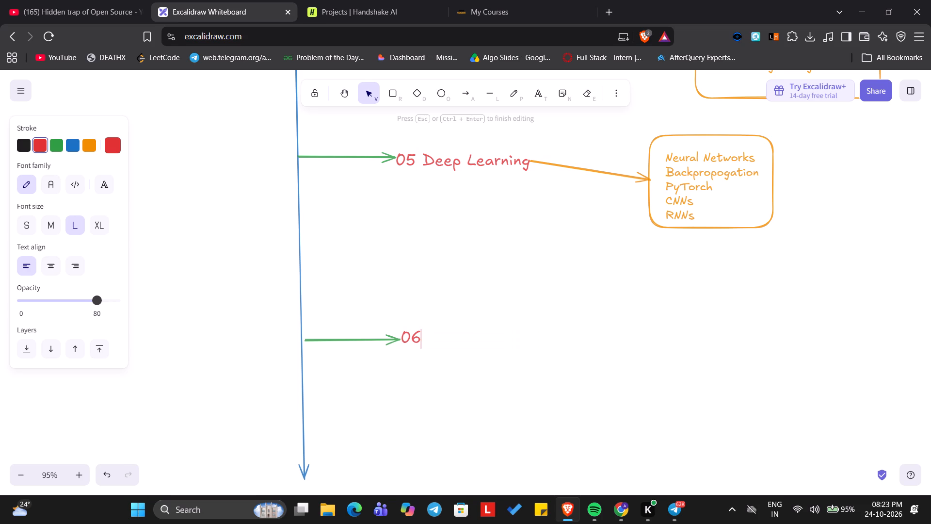
key("space")
type("Transformers")
key("space")
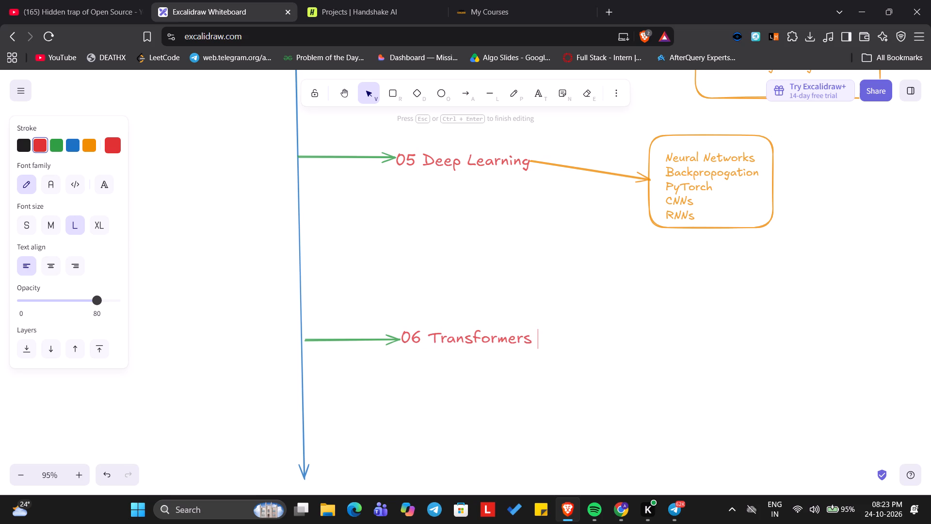
key("shift+ampersand")
key("space")
type("LL")
type("Ms")
left_click(678, 332)
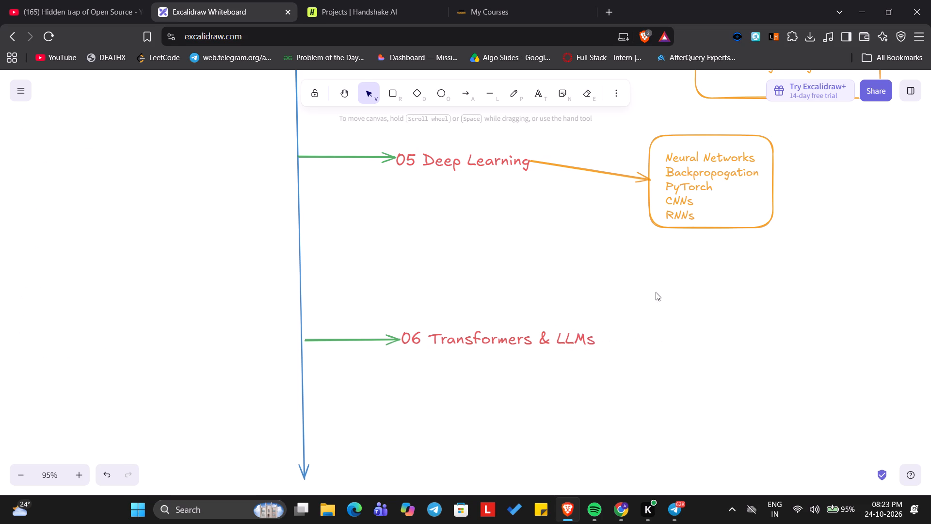
Start an orange, medium-size sub-topic list beside the Transformers & LLMs heading with the lines "Attention", "Tokenization" and "Embeddings".
left_click(541, 93)
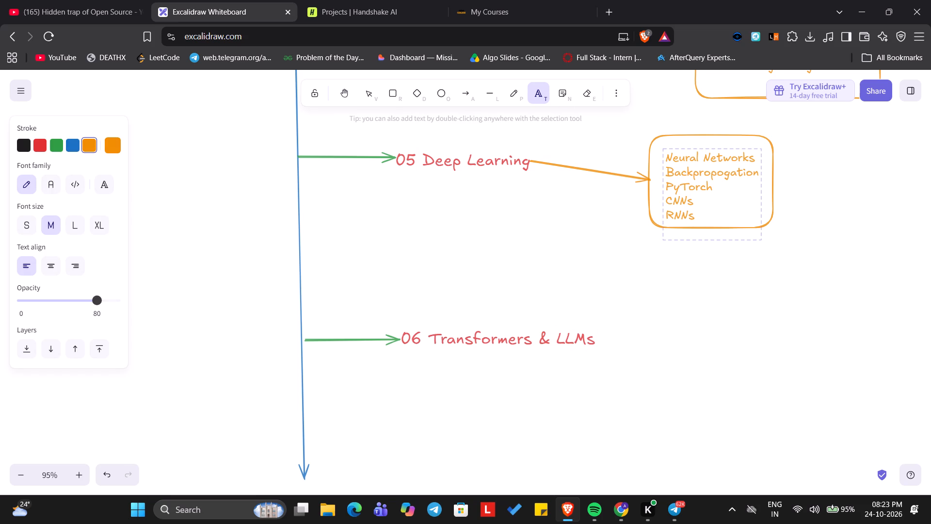
left_click(701, 335)
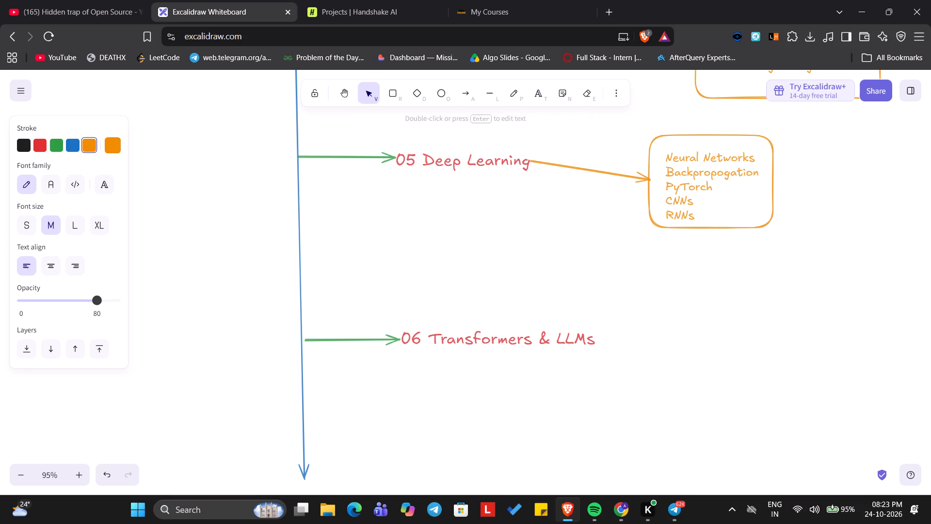
type("Attention")
key("Return")
type("Tokenization")
key("Return")
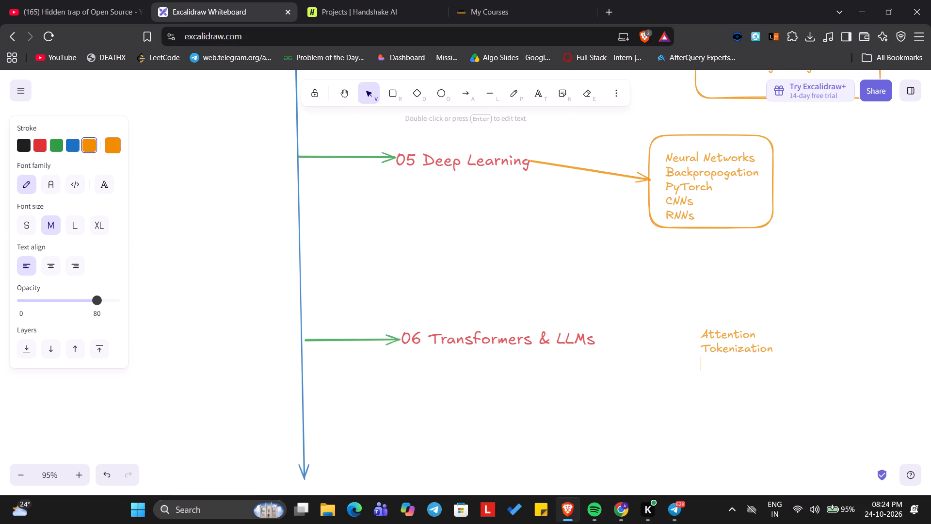
type("Embeddings")
key("Return")
Add the lines "Hugging Face" and "Open Source Models" to the Transformers & LLMs sub-topic list.
type("Hi")
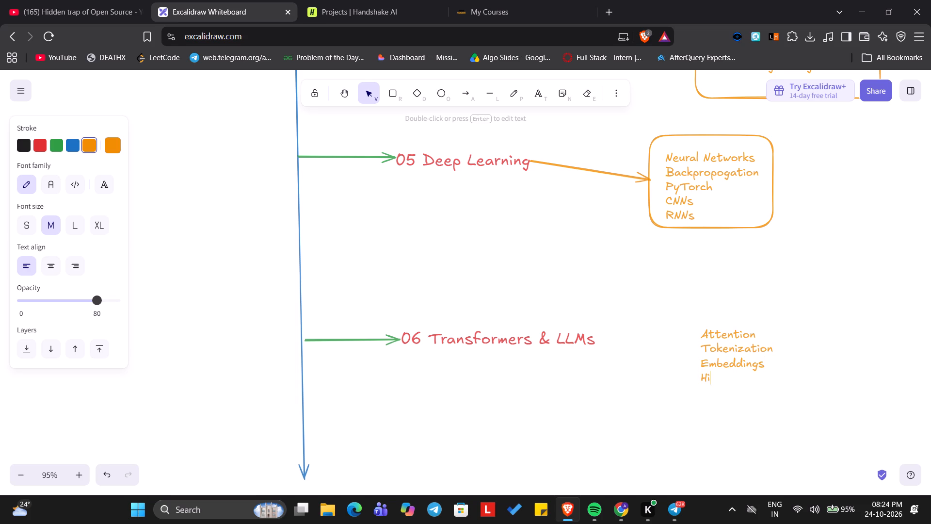
key("BackSpace")
type("ugging")
key("space")
type("FAce")
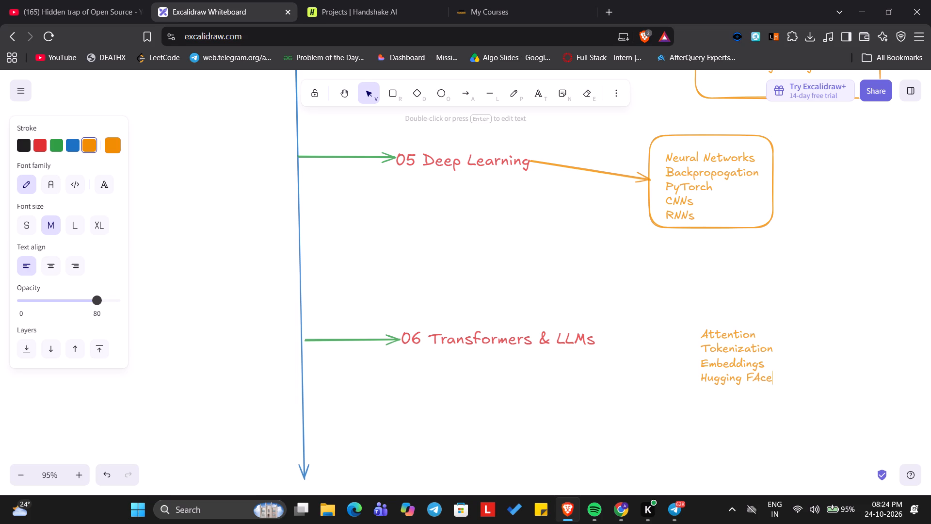
key("BackSpace")
key("BackSpace")
key("BackSpace")
type("ace")
key("Return")
type("Open")
key("space")
type("Source")
key("space")
type("Models")
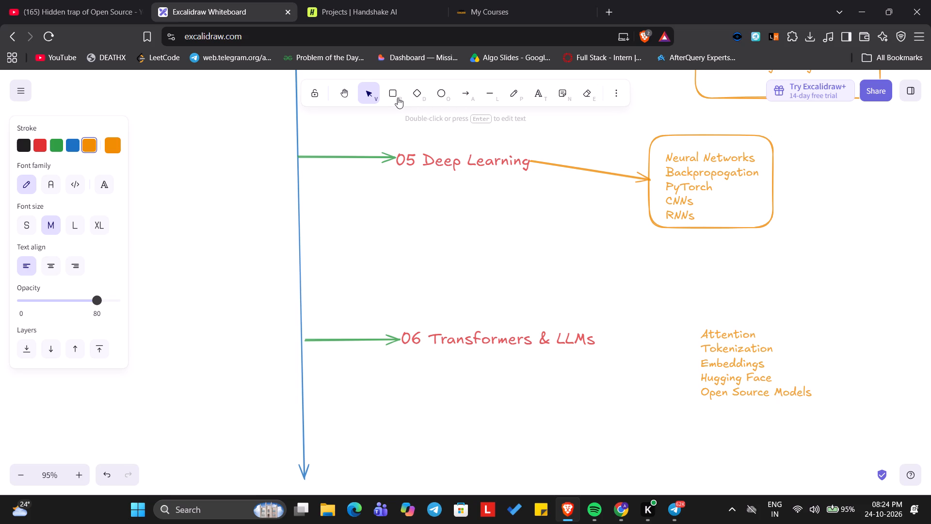
Draw an orange rounded rectangle enclosing the whole Transformers & LLMs sub-topic list.
left_click(398, 97)
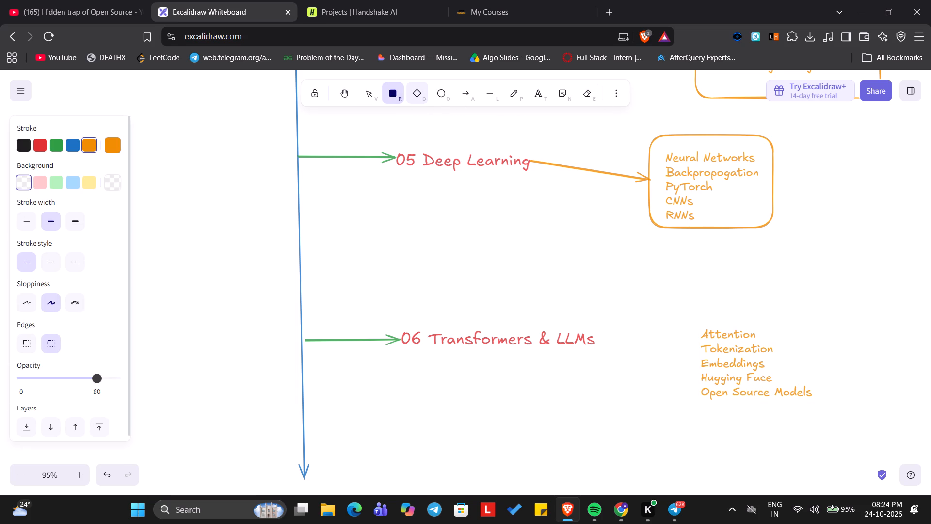
left_click_drag(681, 305, 822, 412)
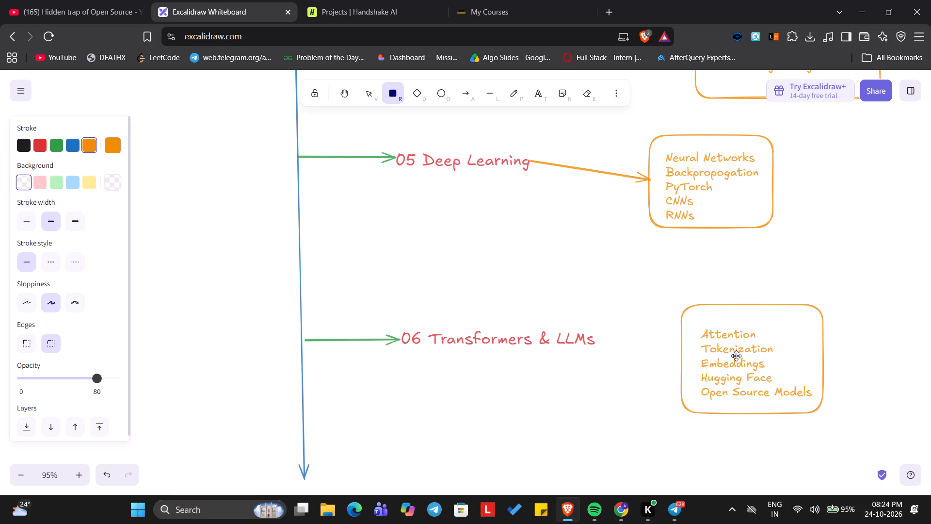
Move the Transformers & LLMs box and its list together slightly up and farther right of the heading.
left_click_drag(622, 278, 883, 439)
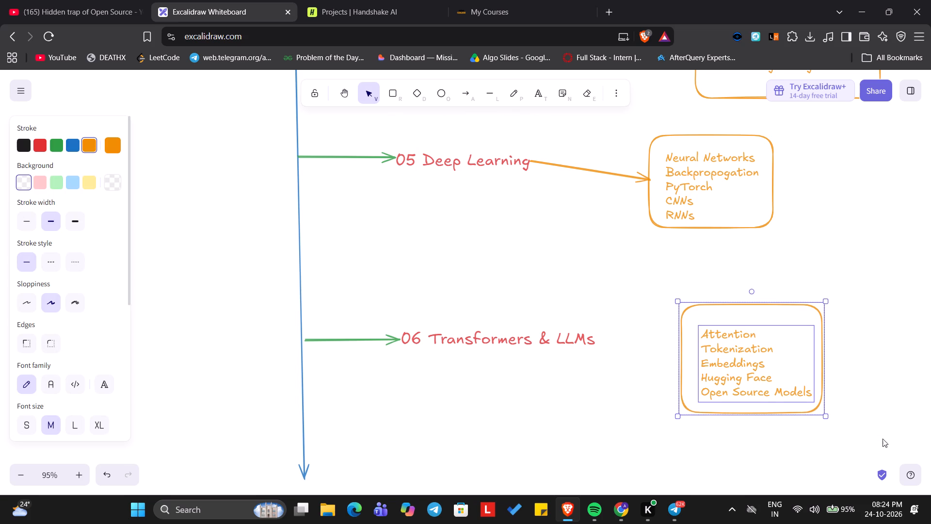
left_click_drag(776, 367, 801, 342)
Draw an orange arrow from the end of the "06 Transformers & LLMs" heading to the near edge of its sub-topic box.
left_click(598, 341)
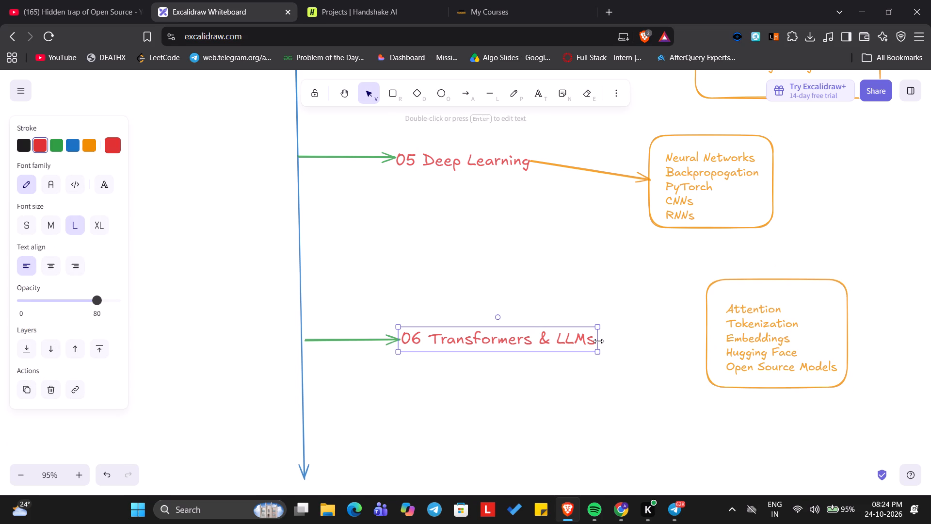
left_click(469, 98)
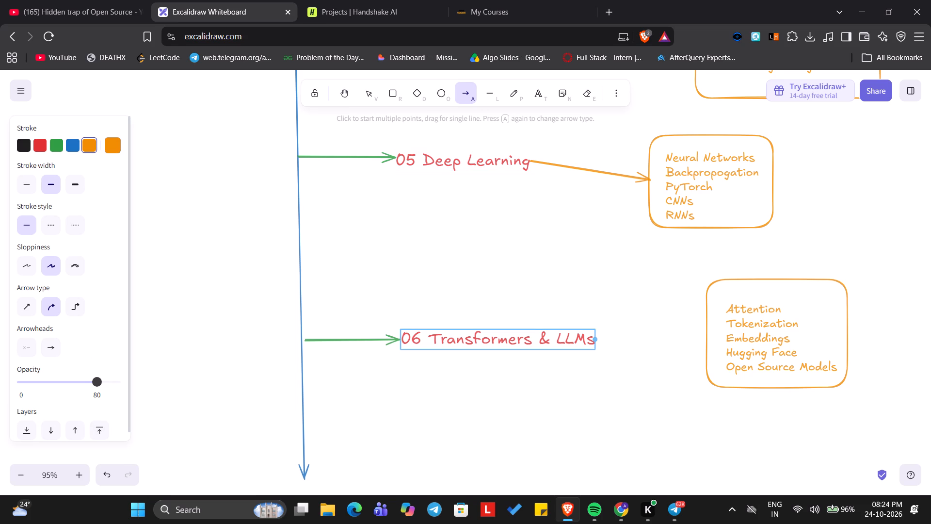
left_click_drag(596, 341, 686, 334)
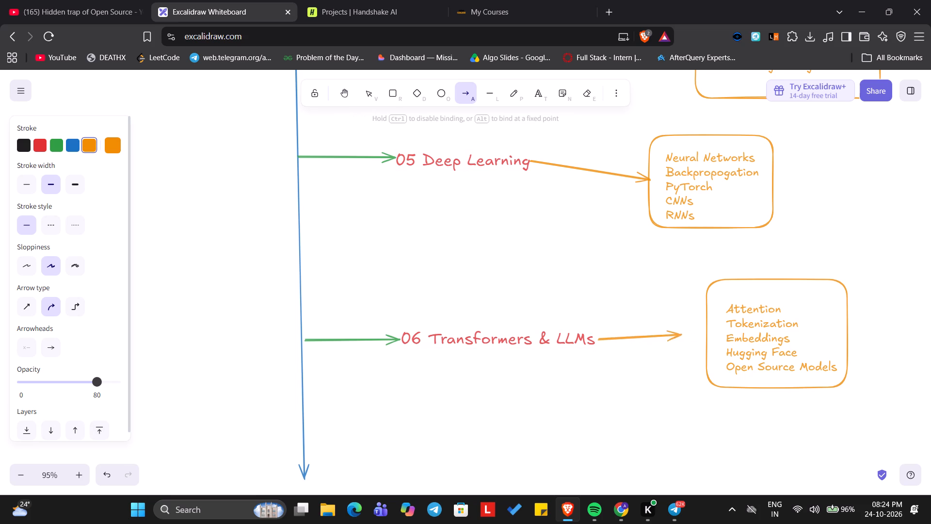
left_click_drag(686, 334, 708, 335)
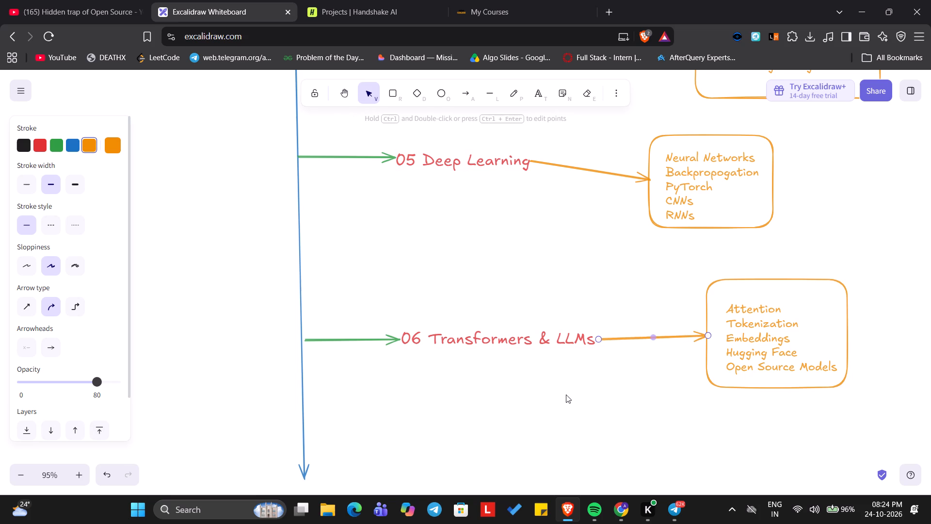
Extend the blue vertical roadmap arrow well below the Transformers & LLMs branch by pulling its tip downward.
scroll(566, 394, "down", 3)
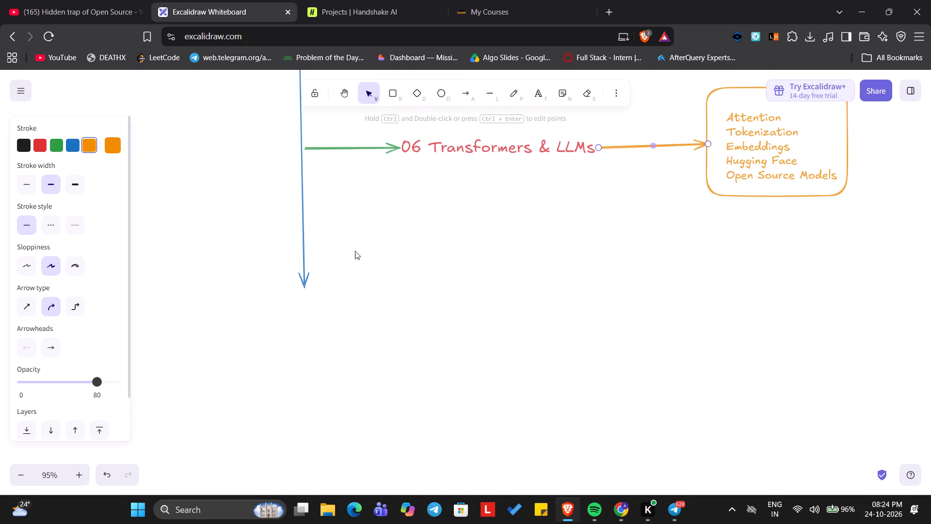
left_click(304, 289)
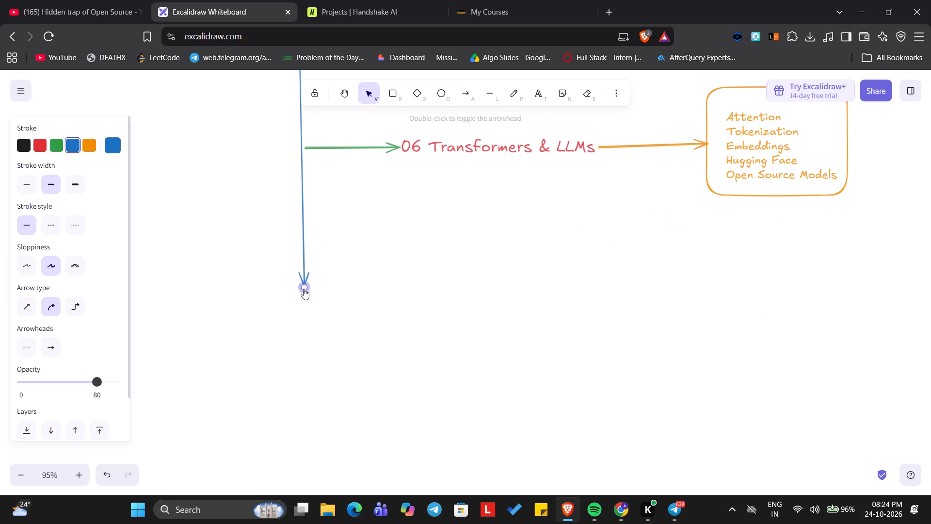
left_click_drag(304, 288, 316, 523)
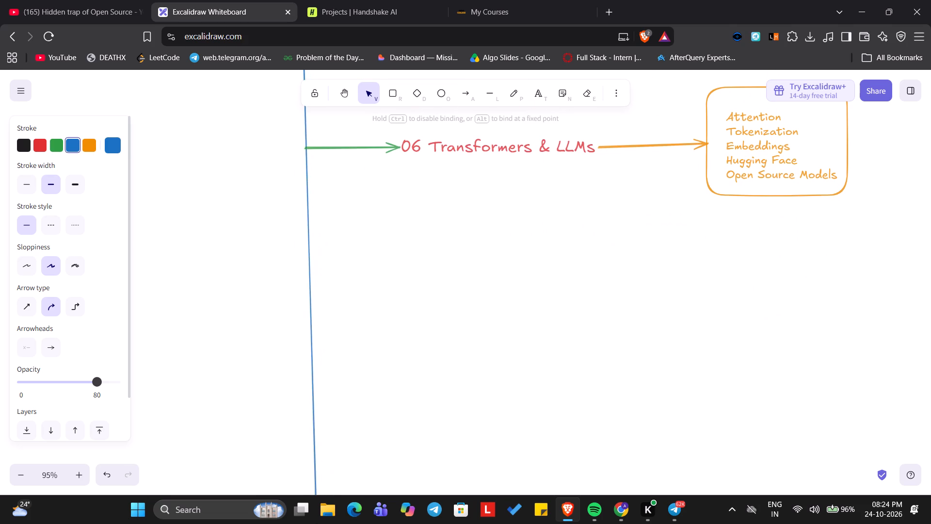
left_click_drag(316, 523, 315, 523)
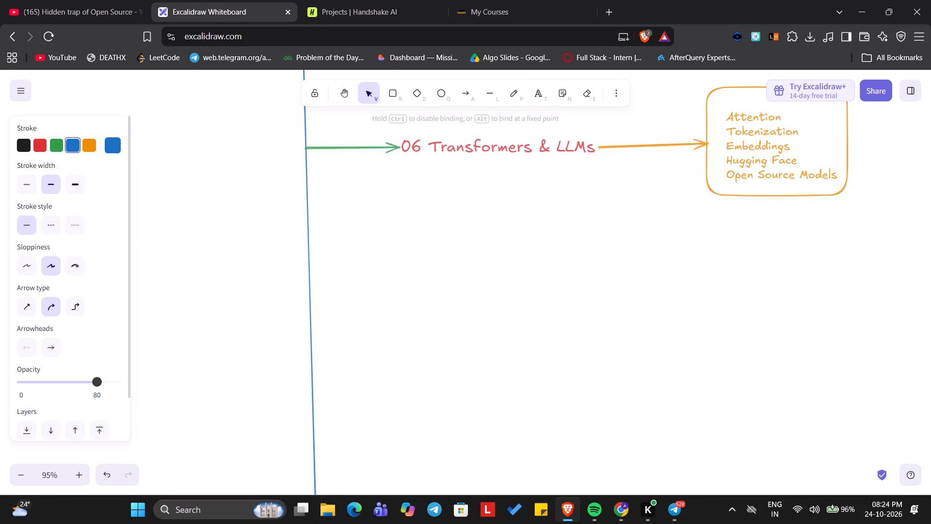
Shift the lower tip of the blue vertical roadmap arrow slightly to the left, keeping its length.
left_click_drag(315, 523, 311, 523)
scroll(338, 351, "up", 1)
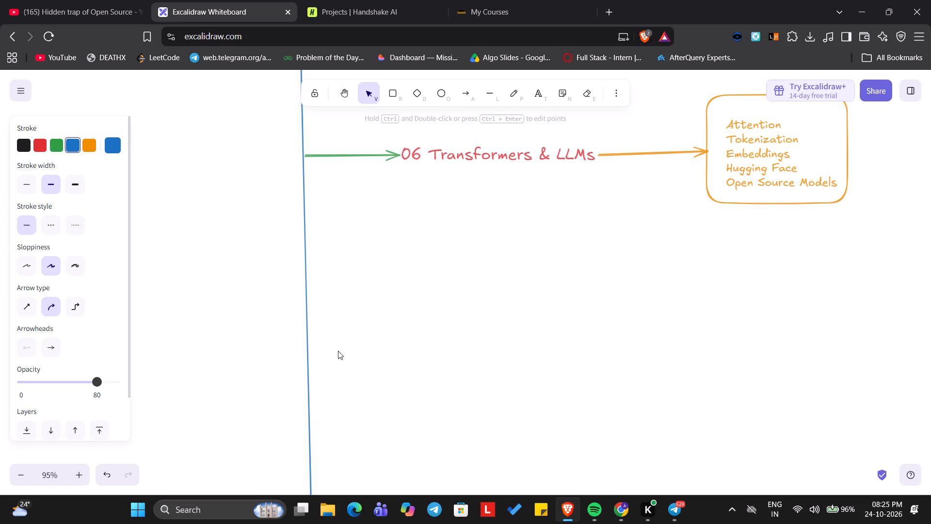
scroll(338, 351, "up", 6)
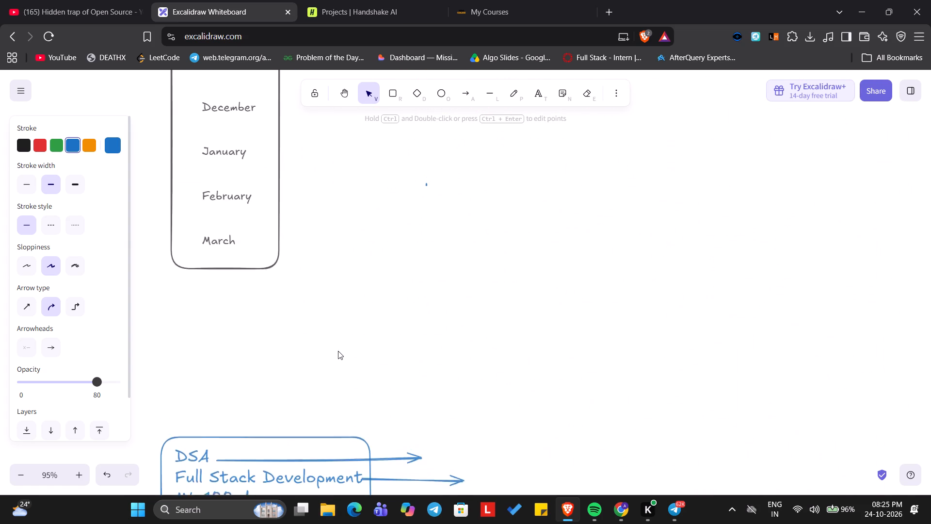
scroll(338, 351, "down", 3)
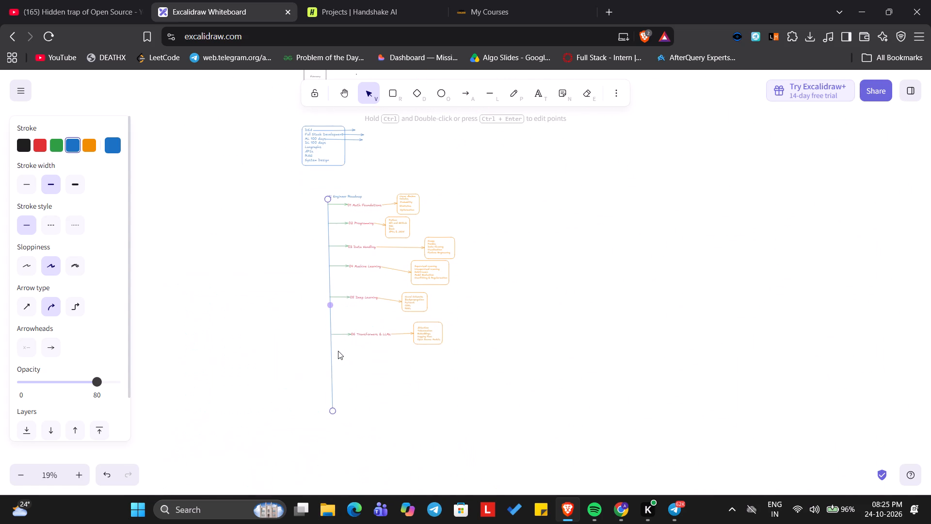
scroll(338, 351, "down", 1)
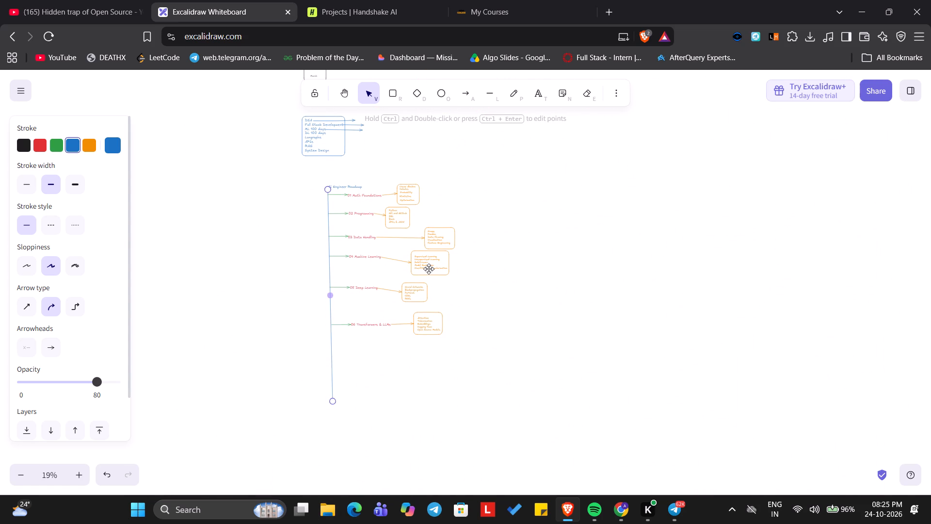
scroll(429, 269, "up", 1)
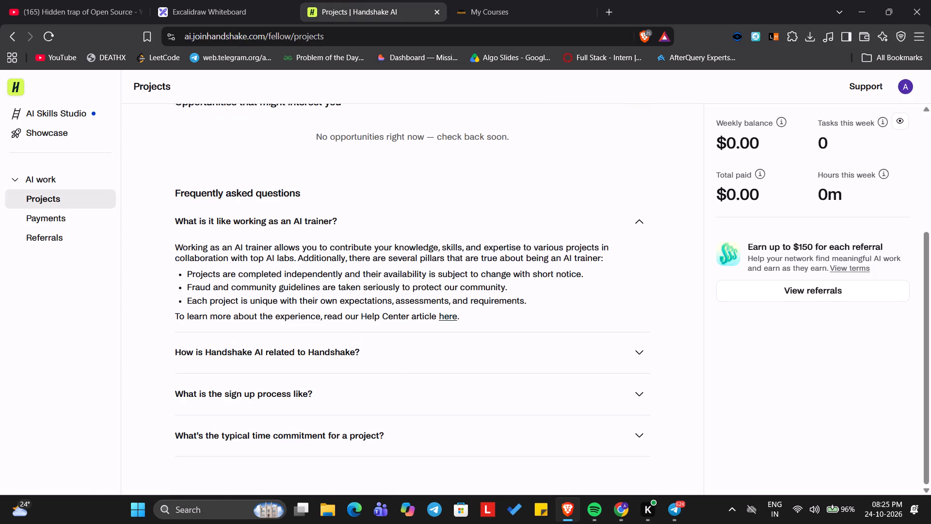
Open the Alignerr home page with the job ID in a new browser tab.
left_click(610, 6)
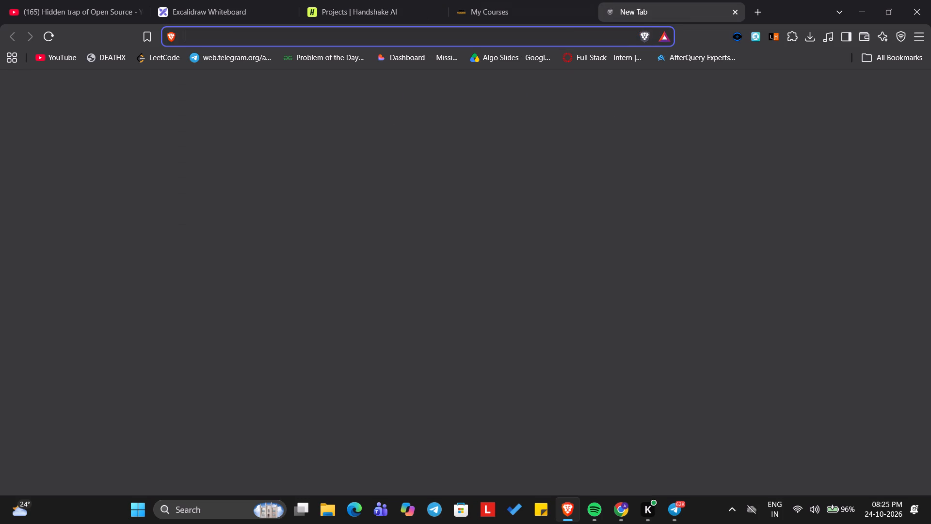
type("alig")
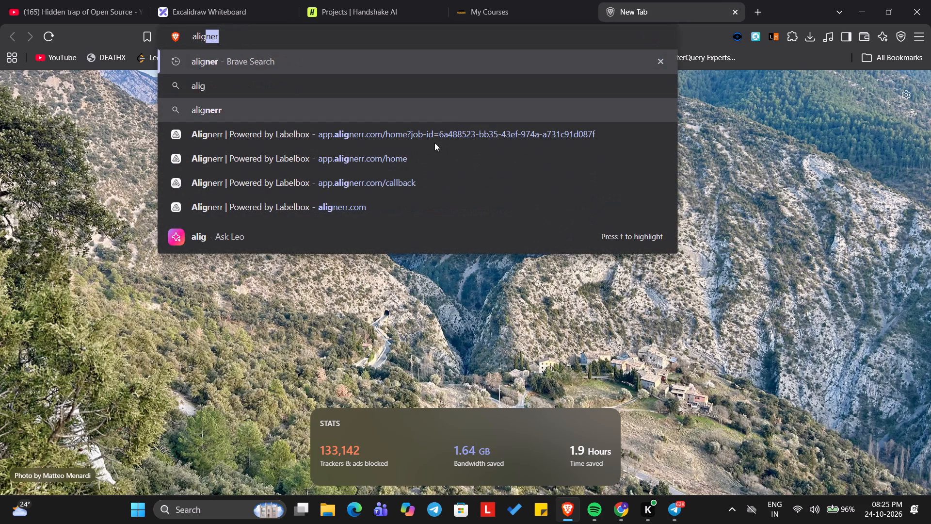
left_click(442, 130)
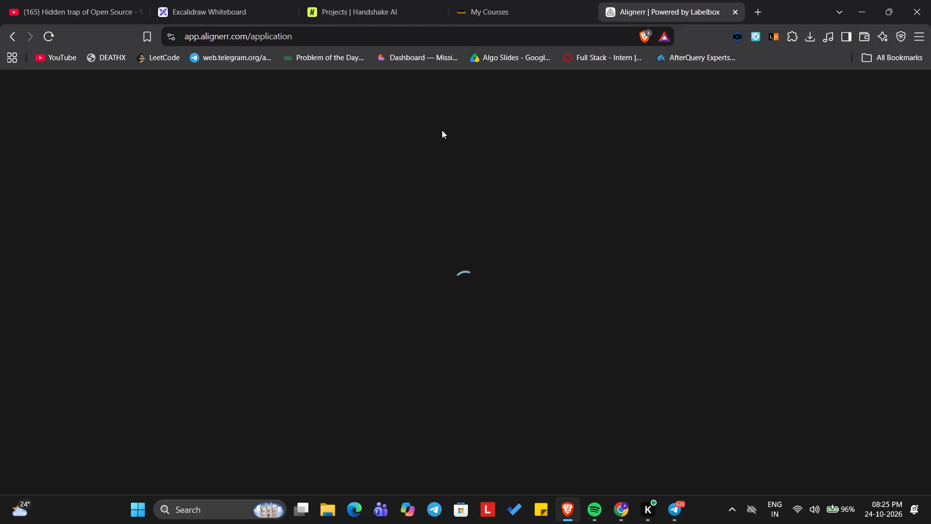
Agree to the Terms of Service, Privacy Policy and Release Agreement on the Alignerr sign-in page.
left_click(365, 313)
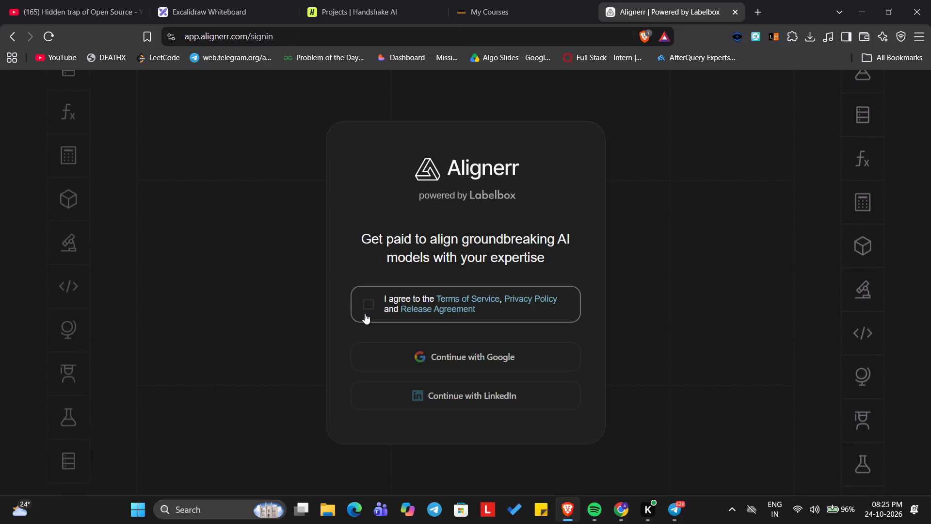
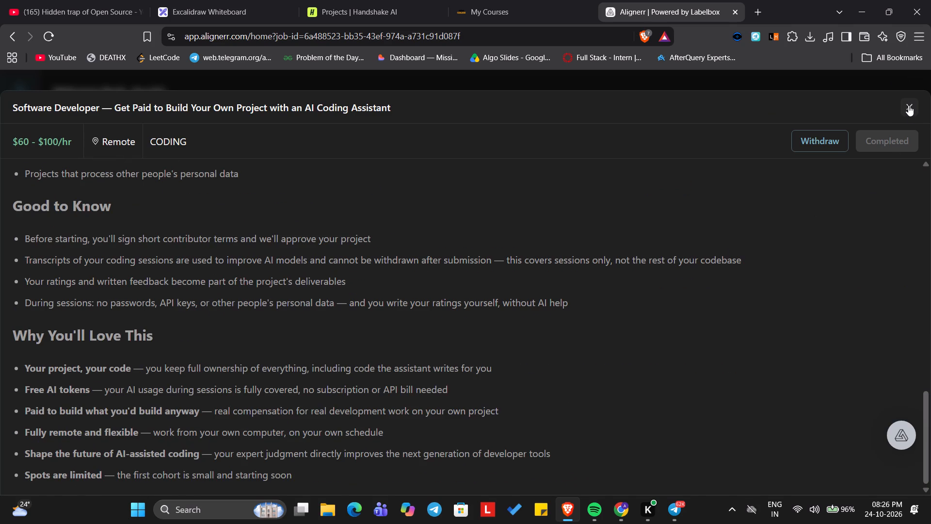
Close the Software Developer job posting and read the welcome notice about project availability on the Alignerr home page.
left_click(908, 105)
scroll(422, 334, "up", 1)
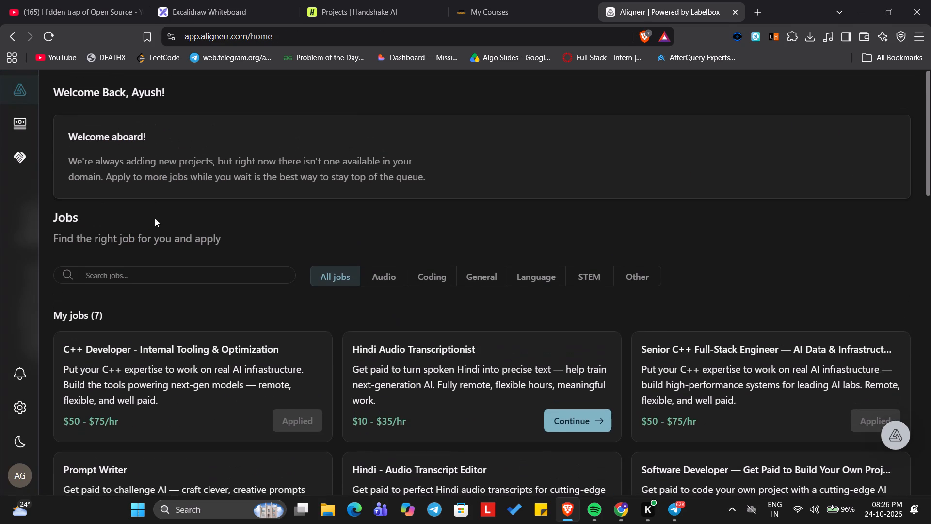
left_click_drag(53, 133, 416, 171)
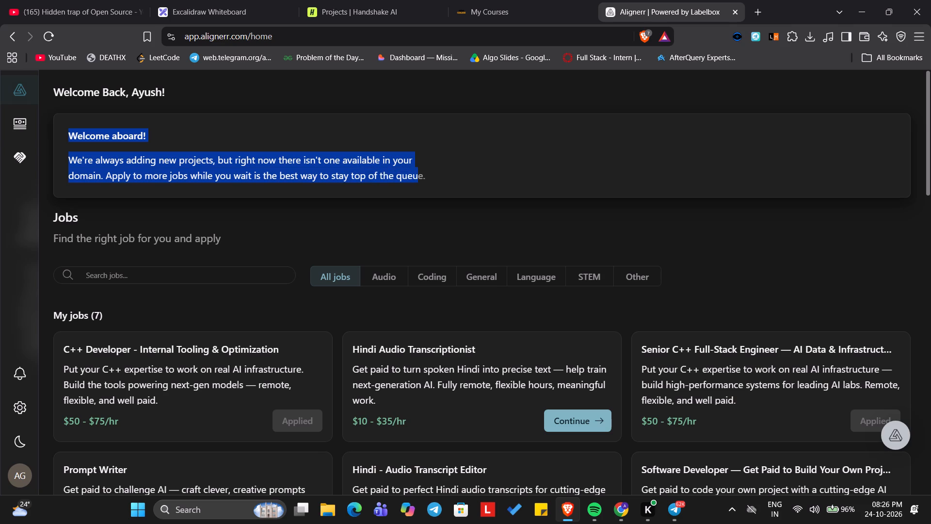
left_click_drag(416, 171, 419, 172)
double_click(419, 172)
left_click_drag(419, 172, 121, 166)
double_click(121, 166)
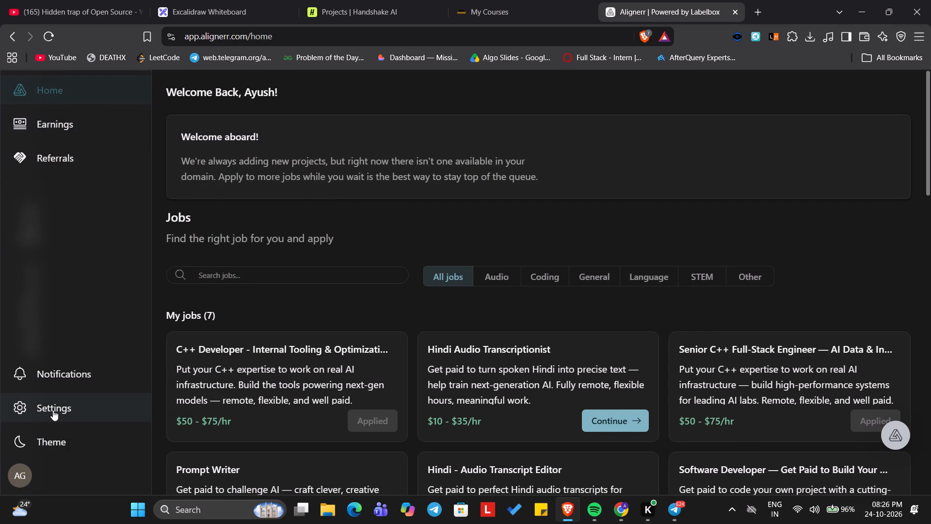
Open the Alignerr profile settings and review the resume, location, education, expertise and coding language entries.
left_click(50, 409)
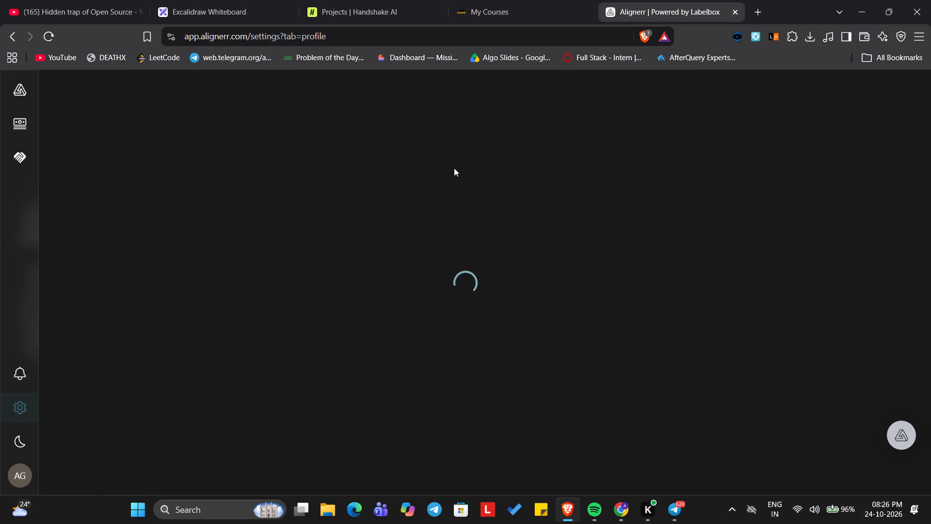
scroll(237, 272, "down", 3)
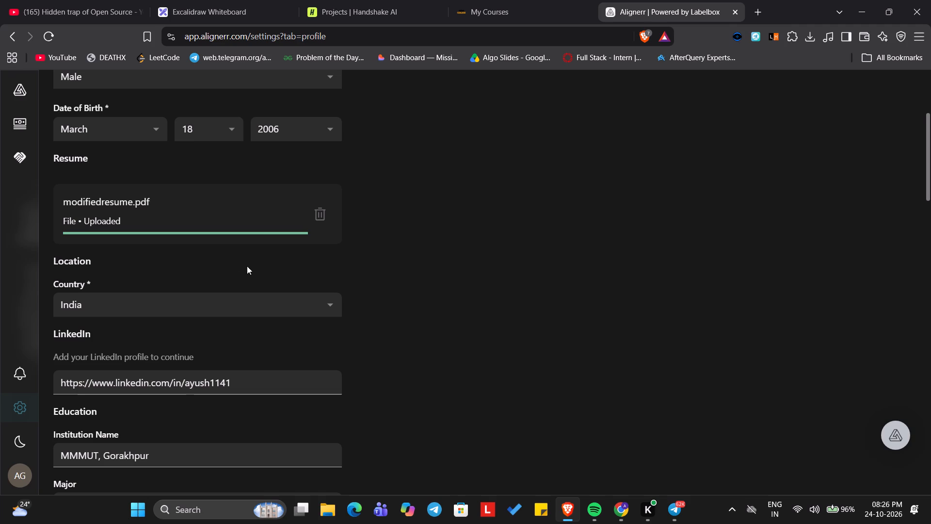
scroll(181, 357, "down", 6)
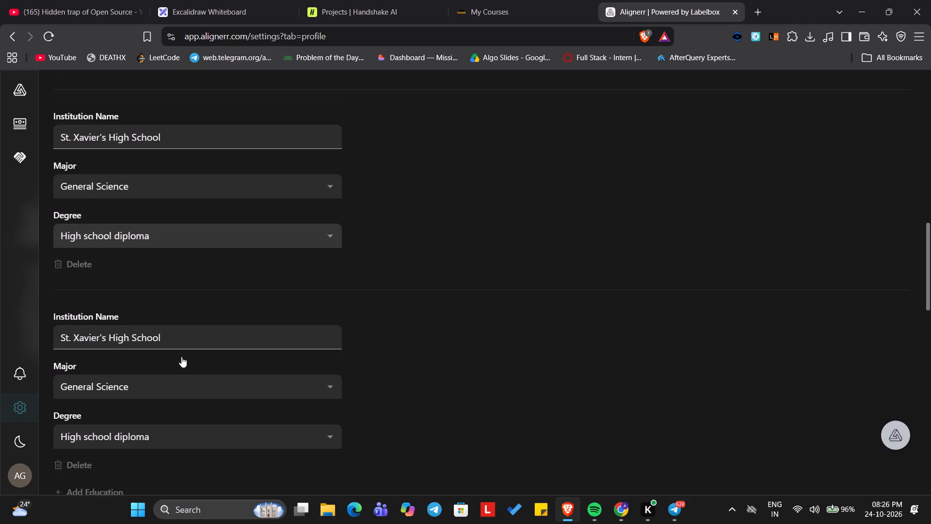
scroll(181, 357, "down", 7)
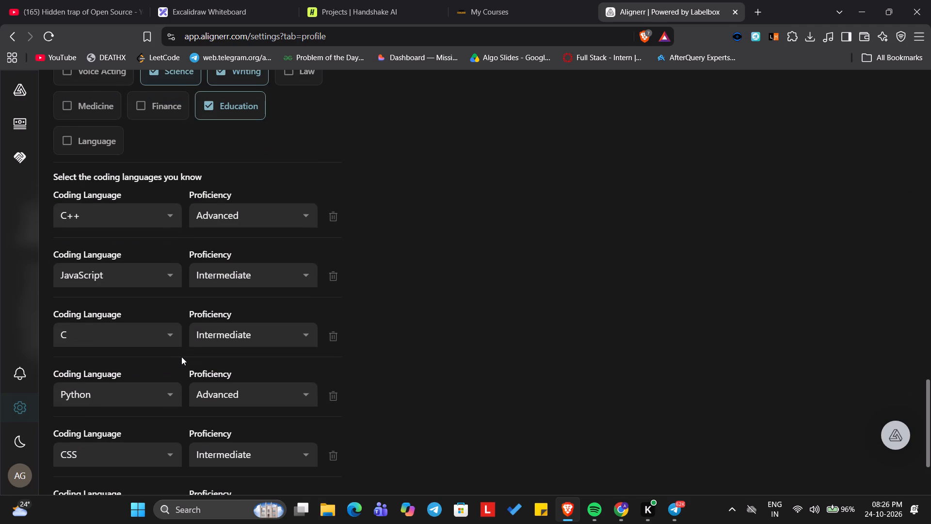
scroll(181, 357, "down", 10)
scroll(186, 390, "up", 14)
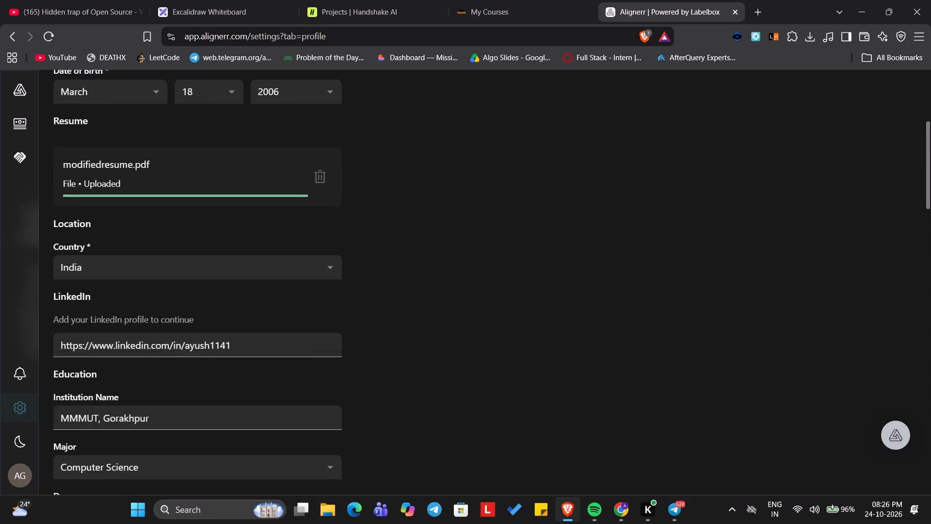
Return to the Excalidraw whiteboard and go to the part of the roadmap below the 06 Transformers & LLMs branch.
left_click(500, 0)
left_click(389, 0)
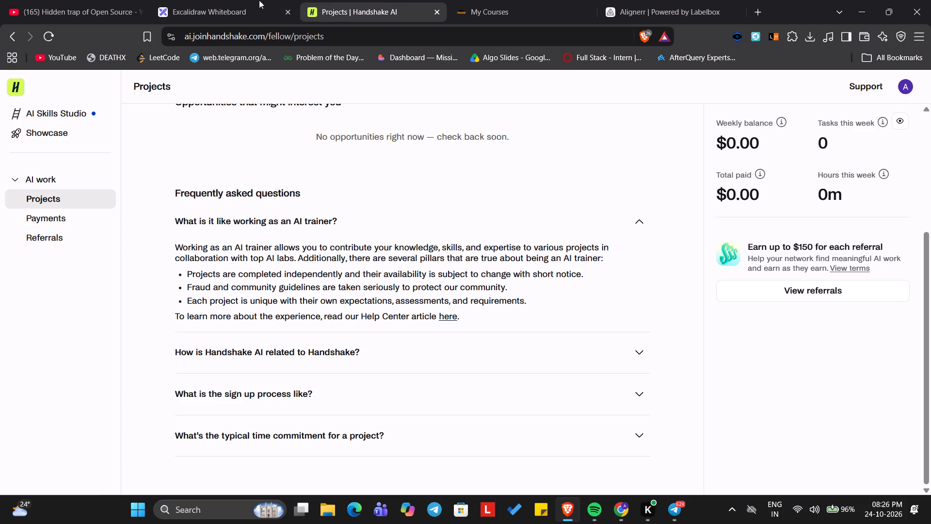
left_click(240, 0)
scroll(375, 224, "down", 2)
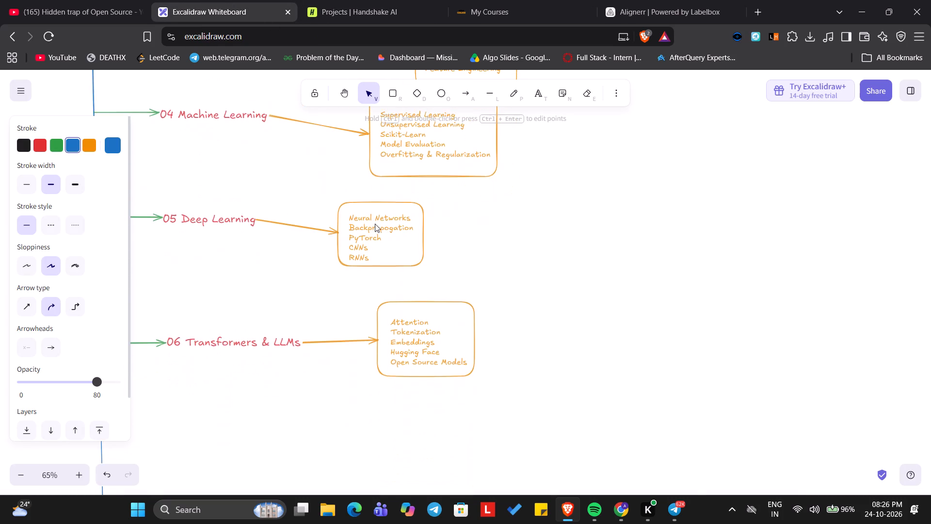
scroll(375, 224, "down", 1)
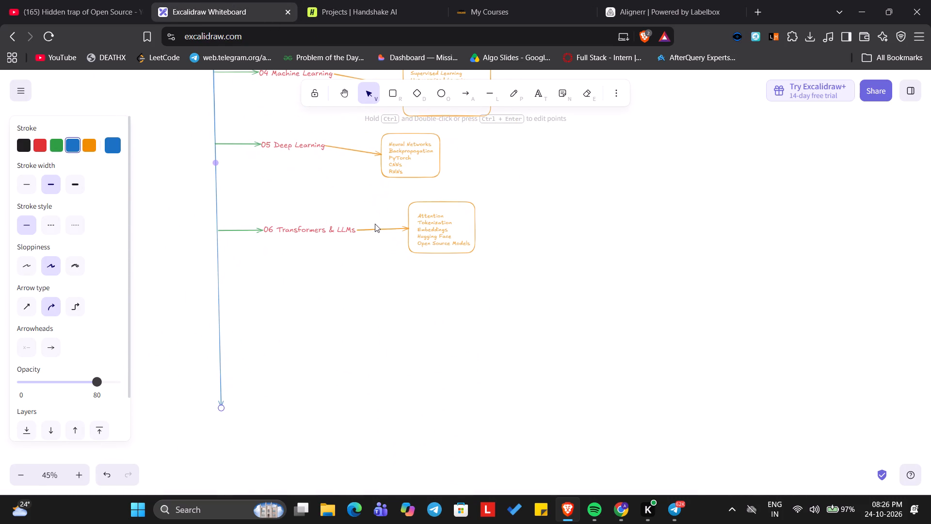
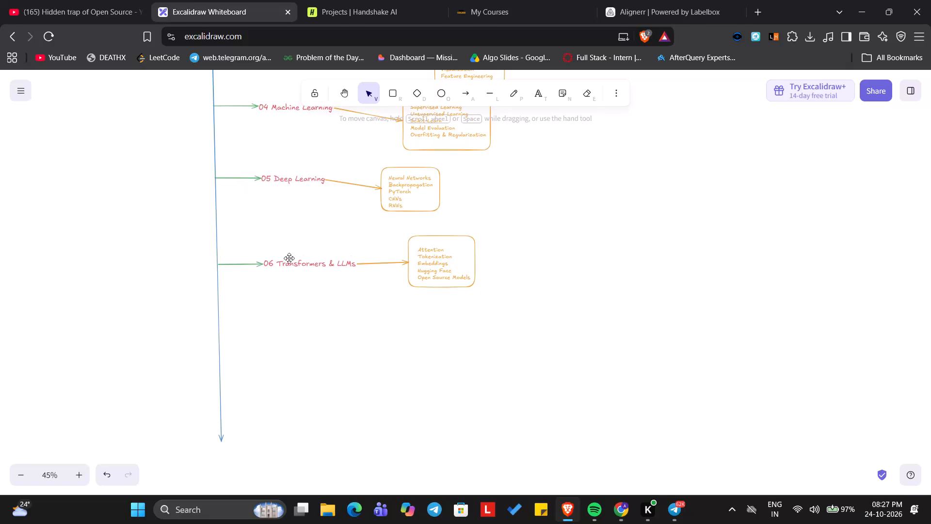
Duplicate the green arrow and the 06 Transformers & LLMs heading into the empty space below that branch.
left_click(288, 262)
key("ctrl+c")
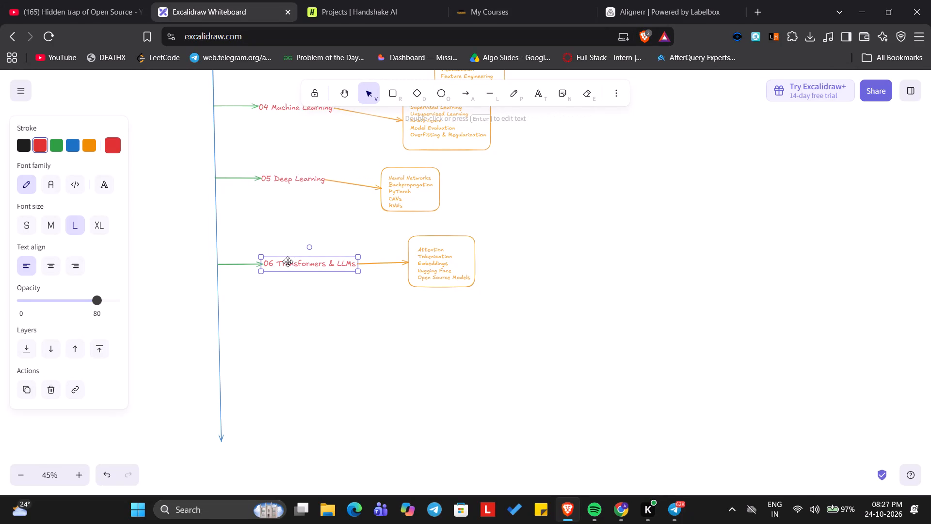
left_click(246, 333)
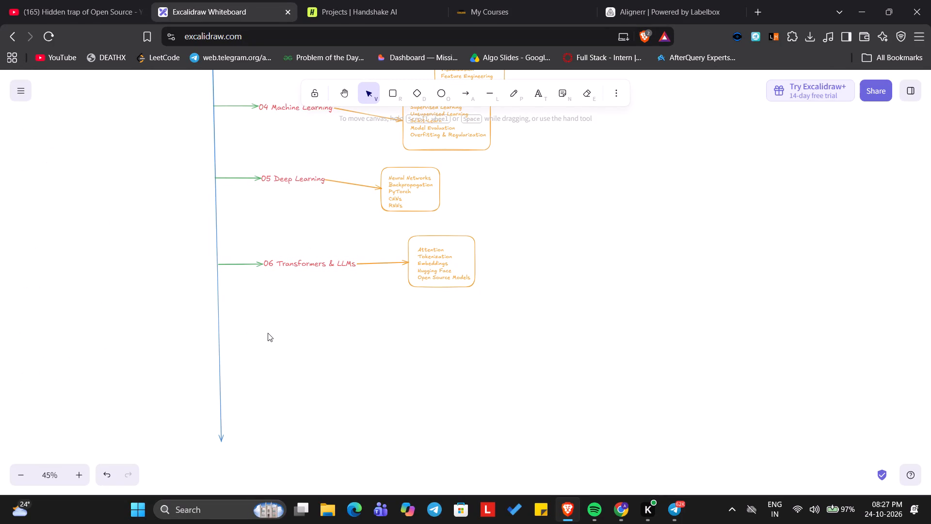
left_click(270, 334)
left_click(274, 335)
left_click_drag(208, 260, 353, 270)
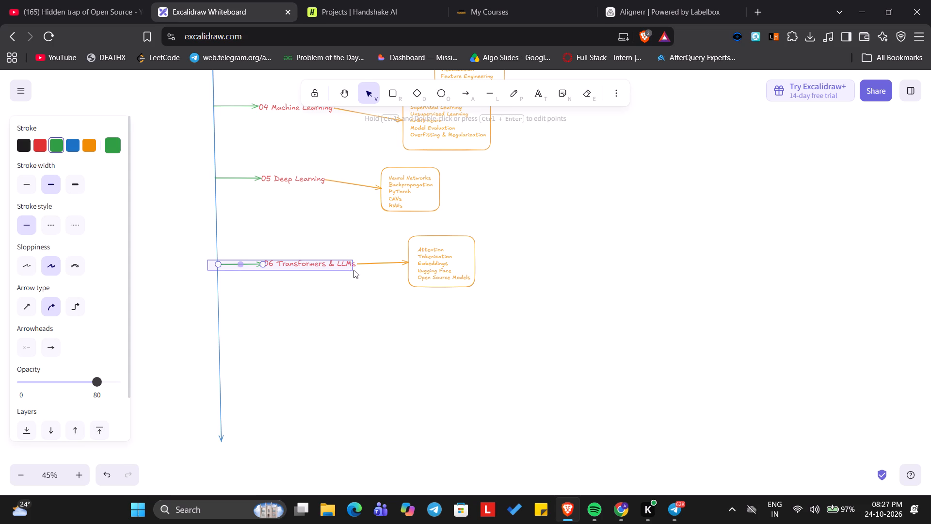
left_click_drag(353, 270, 357, 270)
left_click_drag(189, 247, 269, 268)
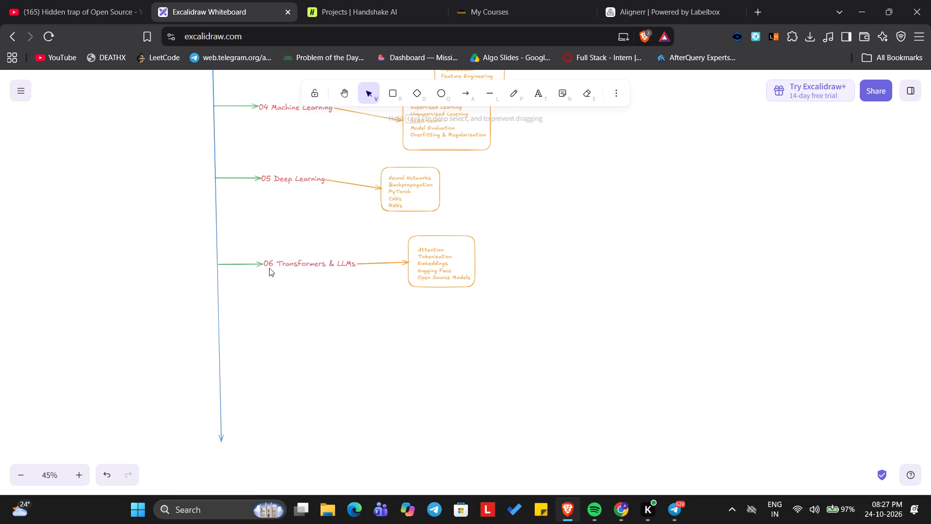
left_click_drag(269, 268, 363, 286)
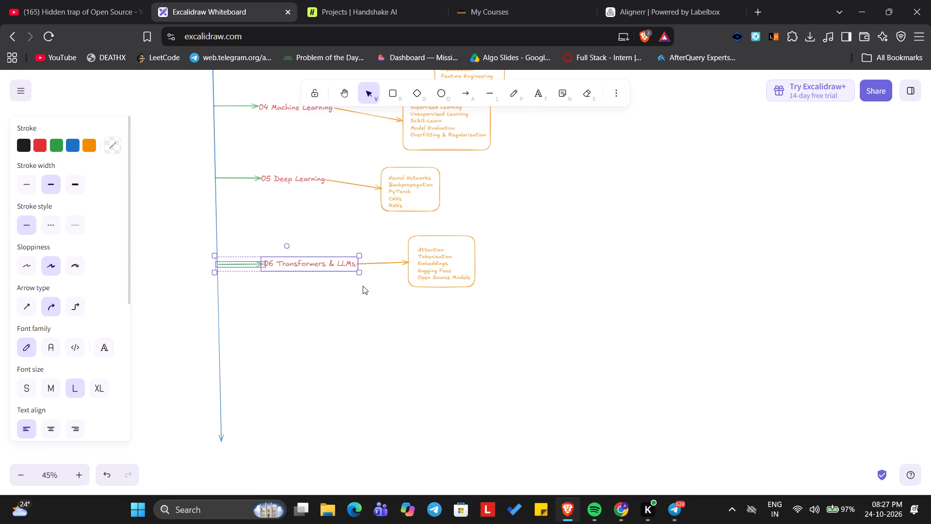
key("ctrl+c")
left_click(290, 337)
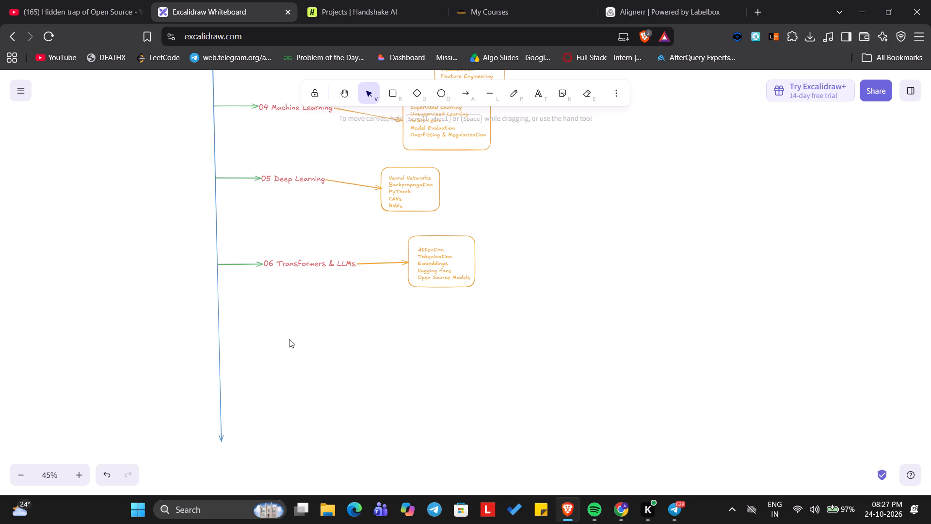
left_click(278, 340)
left_click(279, 340)
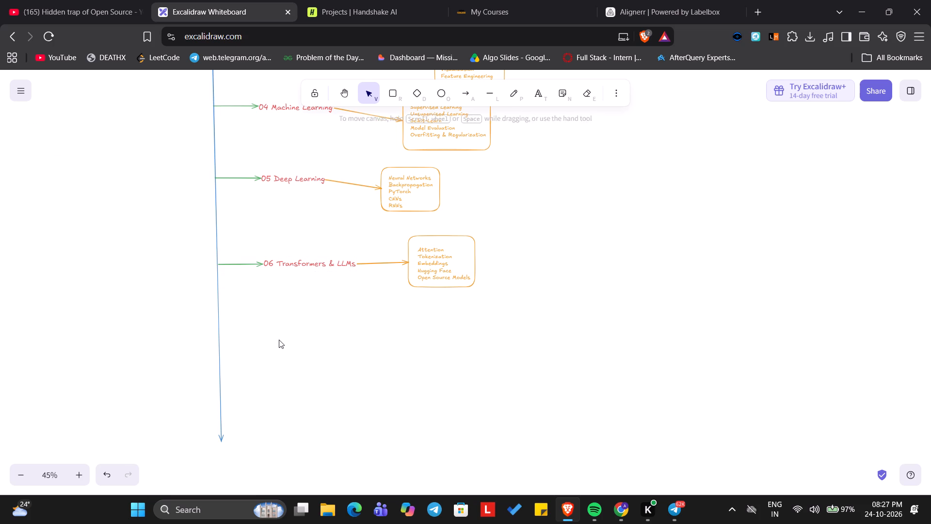
key("ctrl+v")
double_click(279, 340)
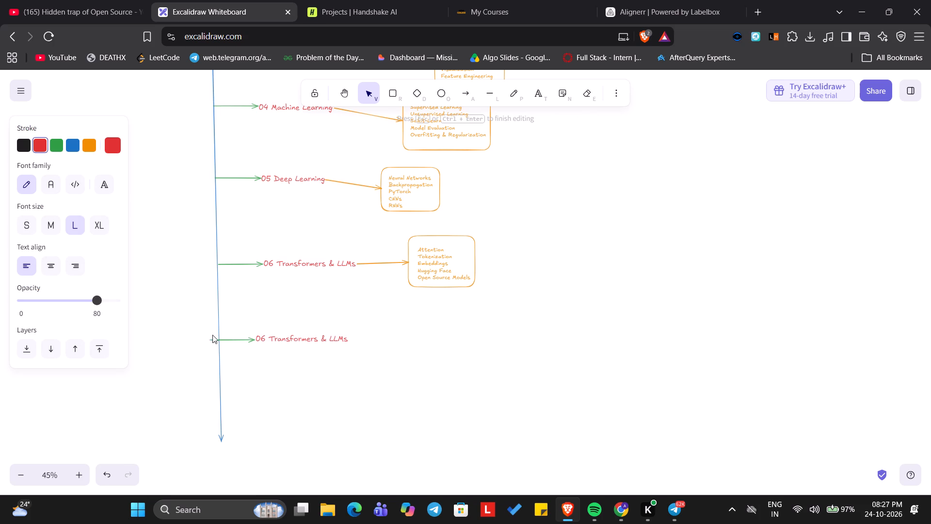
Start the copied green arrow at the blue vertical line and place the copied heading right at its tip.
left_click(209, 337)
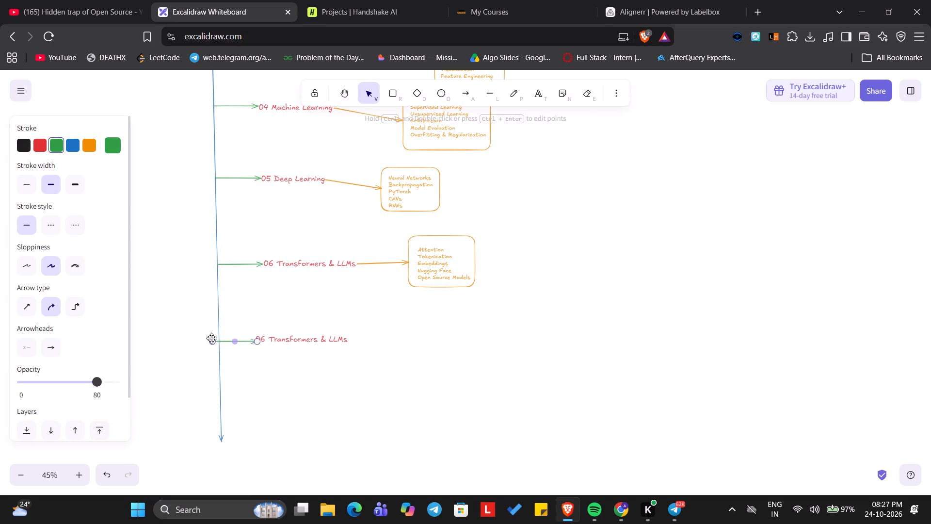
left_click_drag(277, 337, 320, 339)
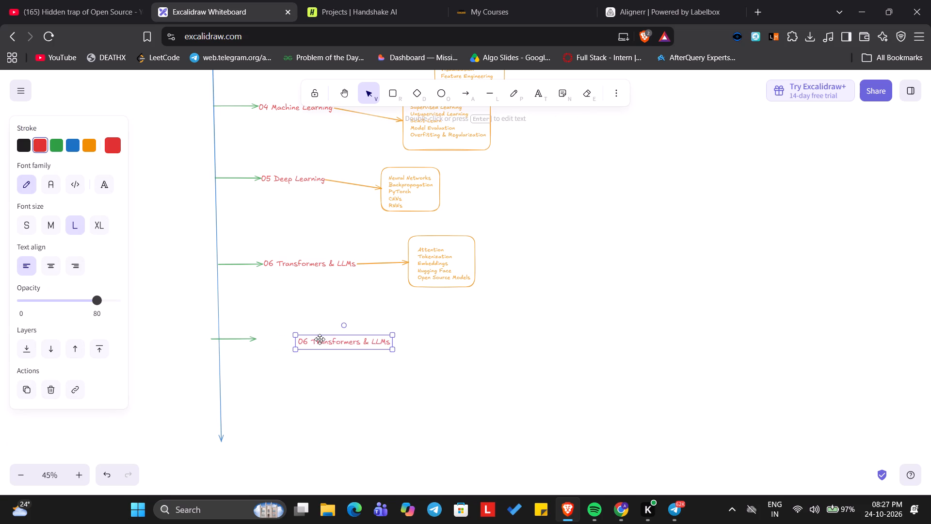
left_click_drag(320, 339, 301, 335)
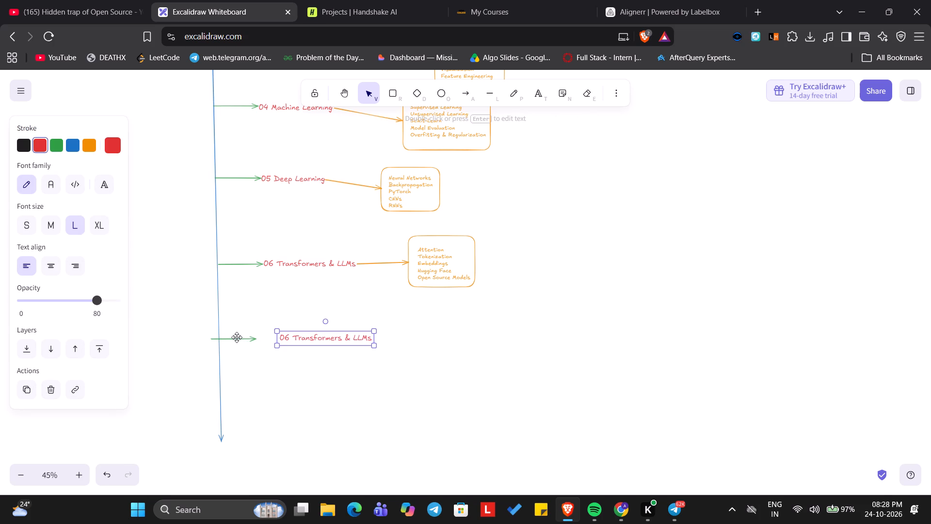
left_click_drag(238, 337, 249, 337)
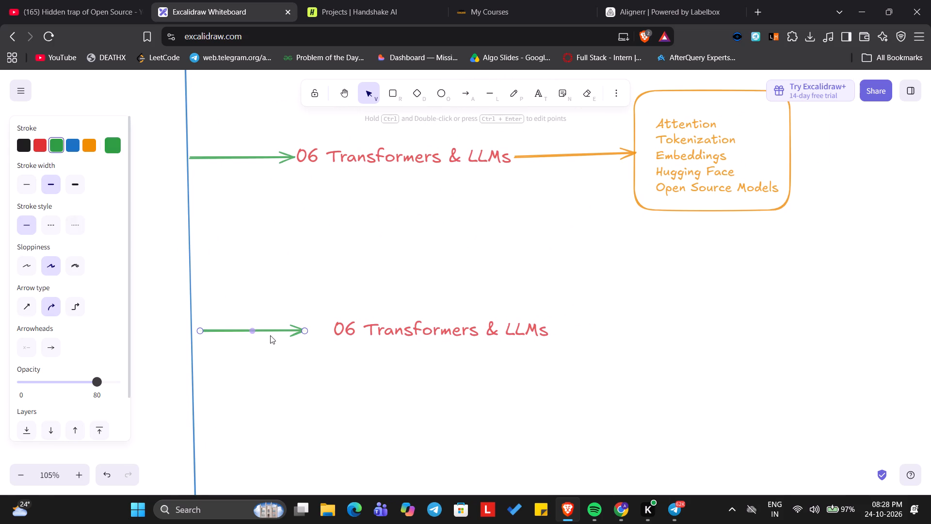
left_click_drag(200, 333, 196, 333)
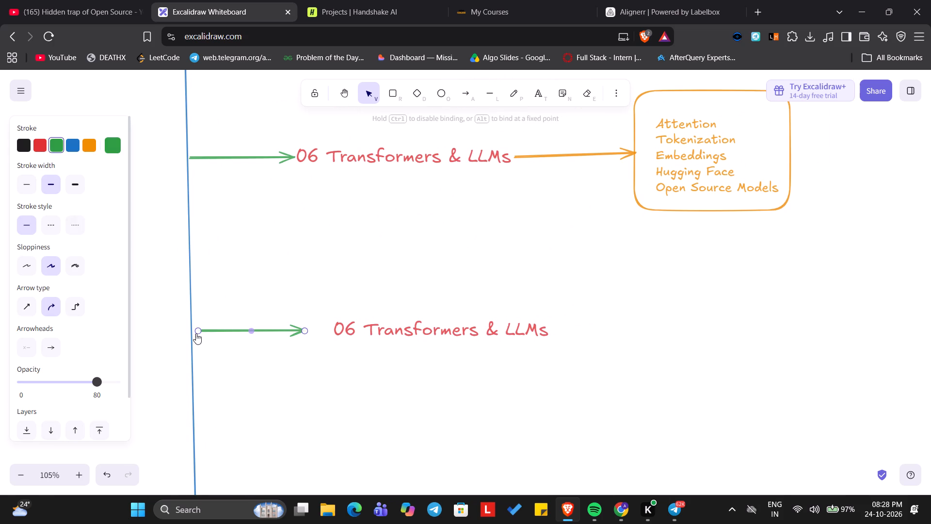
left_click_drag(196, 333, 195, 333)
left_click_drag(386, 328, 361, 330)
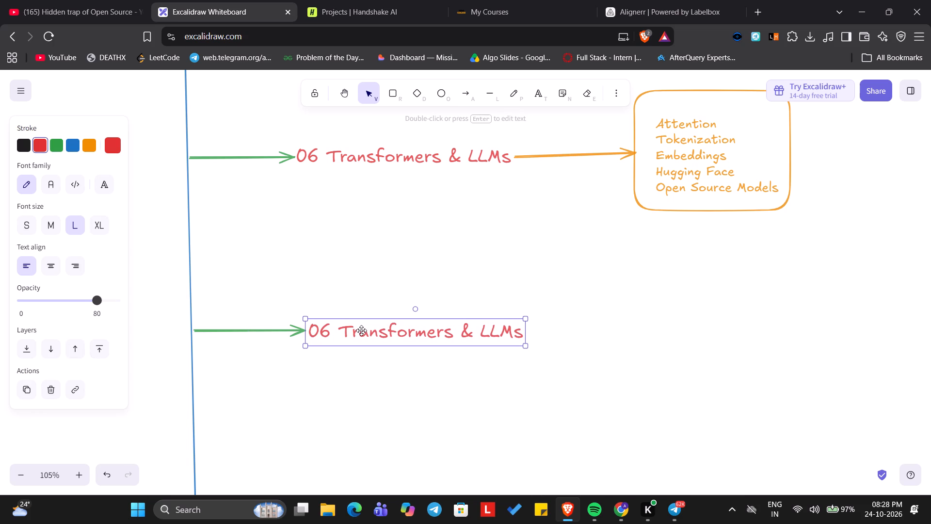
left_click(309, 425)
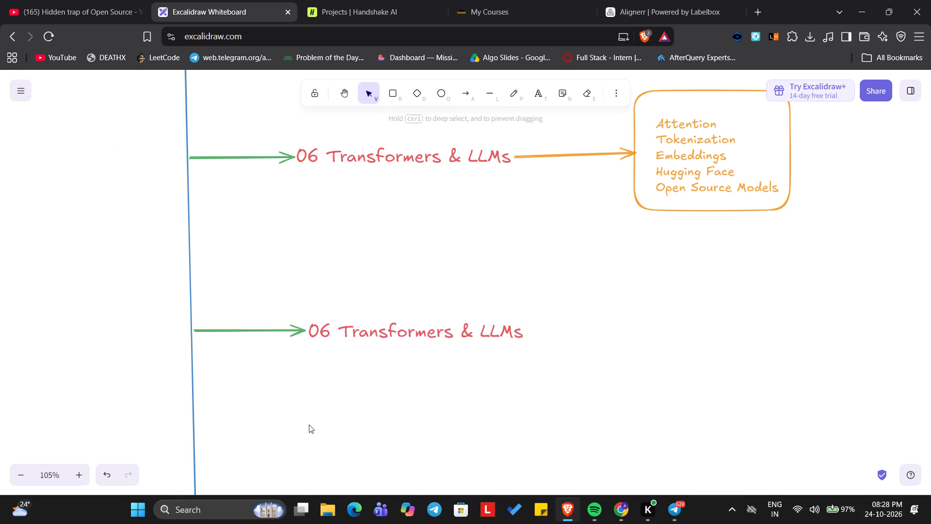
Paste another copy of the green arrow and heading below the first copy, starting at the blue vertical line.
scroll(309, 425, "down", 1)
double_click(273, 377)
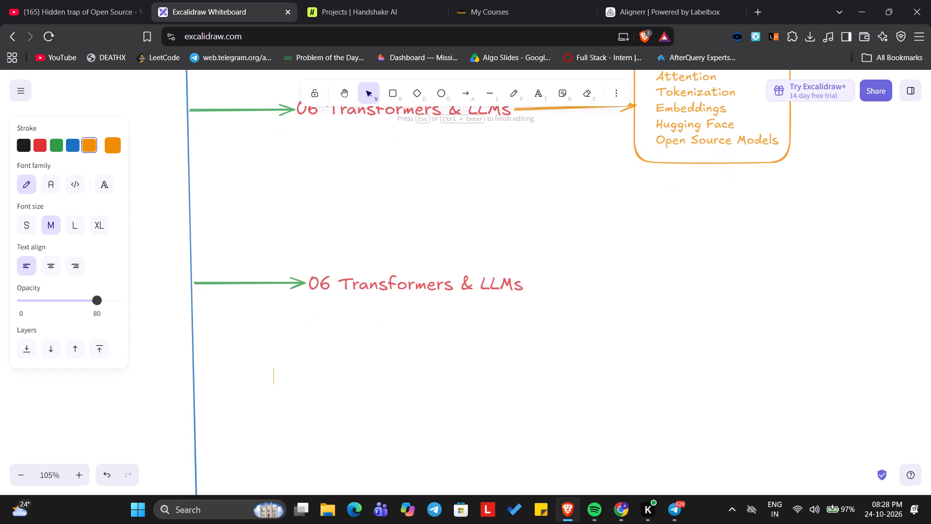
scroll(273, 377, "down", 1)
left_click(276, 344)
key("ctrl+v")
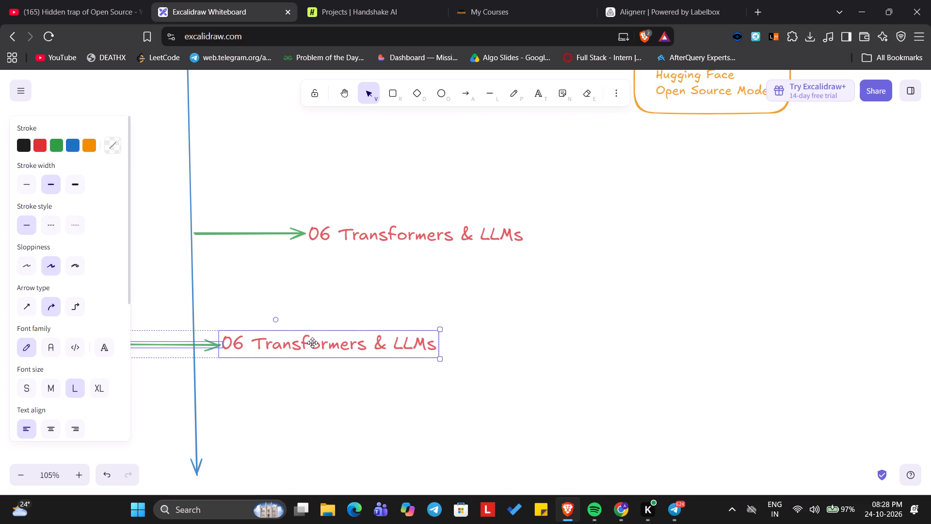
left_click_drag(312, 343, 396, 359)
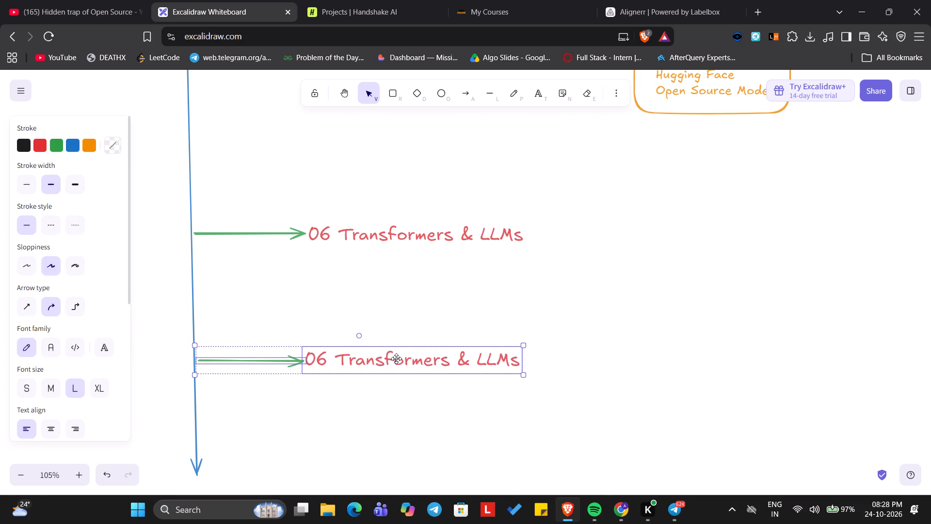
left_click_drag(396, 359, 394, 363)
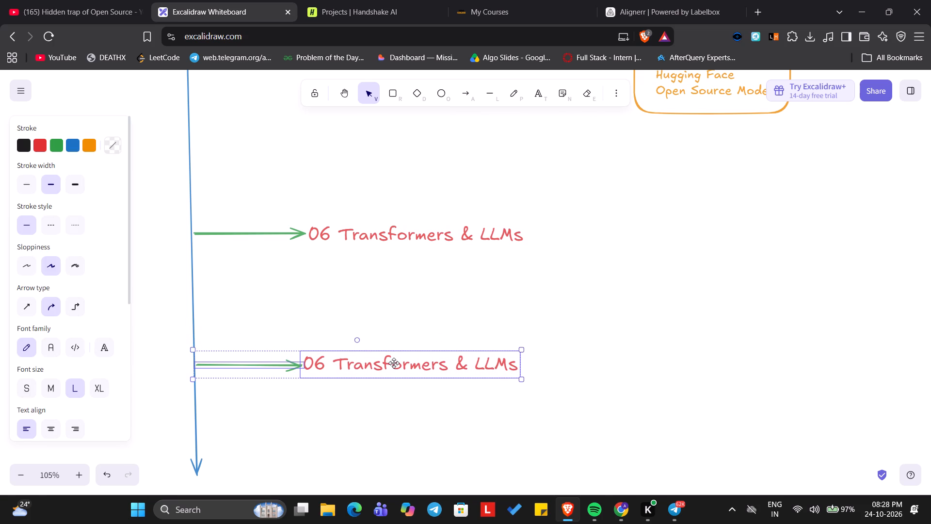
Extend the blue vertical arrow far below the last copied branch, keeping it nearly vertical and close to the branch arrows.
scroll(394, 363, "down", 1)
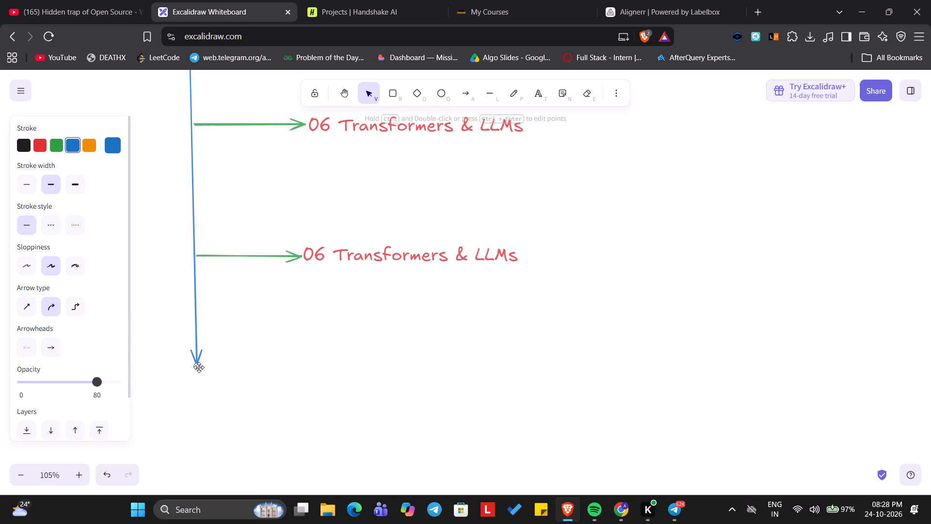
left_click(199, 367)
left_click_drag(199, 367, 200, 523)
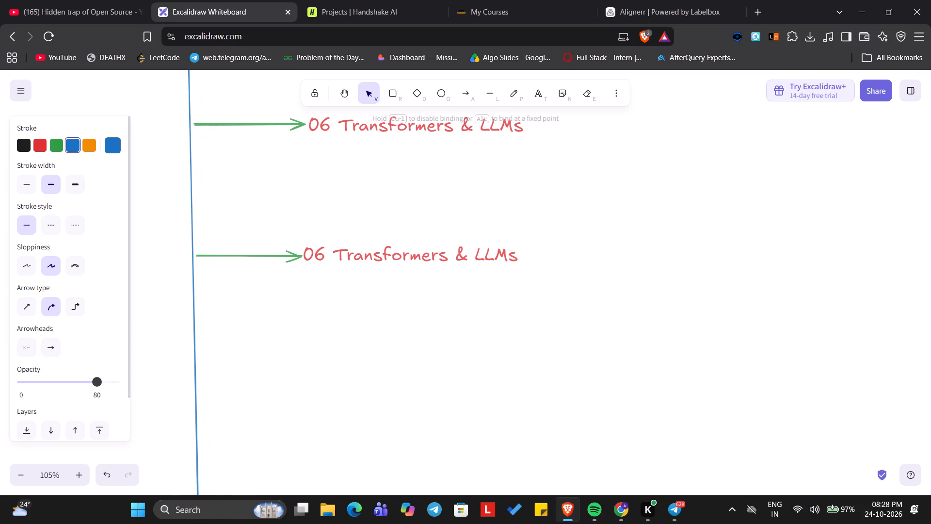
left_click_drag(200, 523, 203, 523)
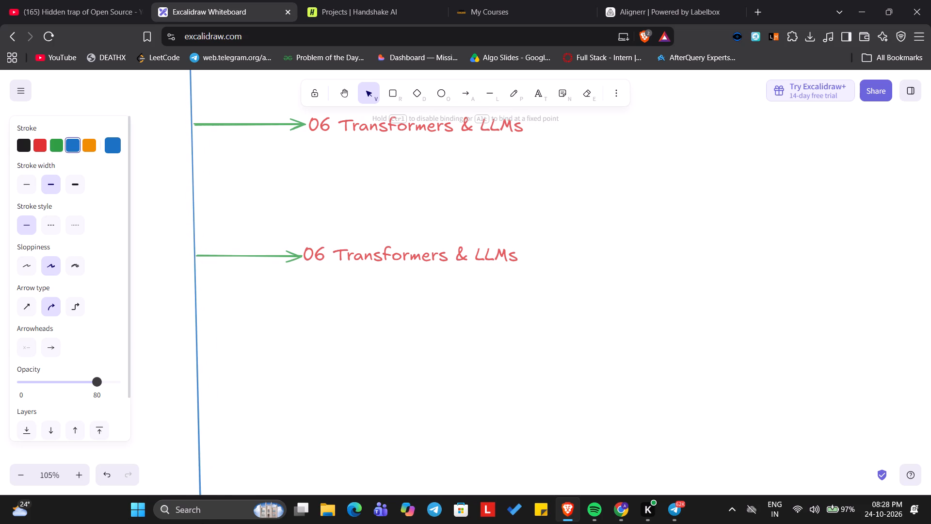
left_click_drag(203, 523, 203, 523)
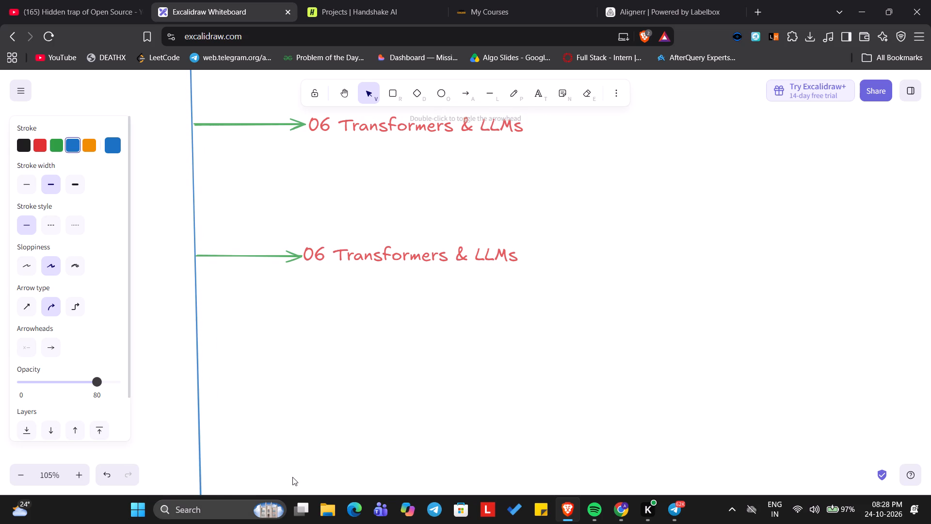
scroll(292, 477, "down", 1)
scroll(202, 438, "down", 1)
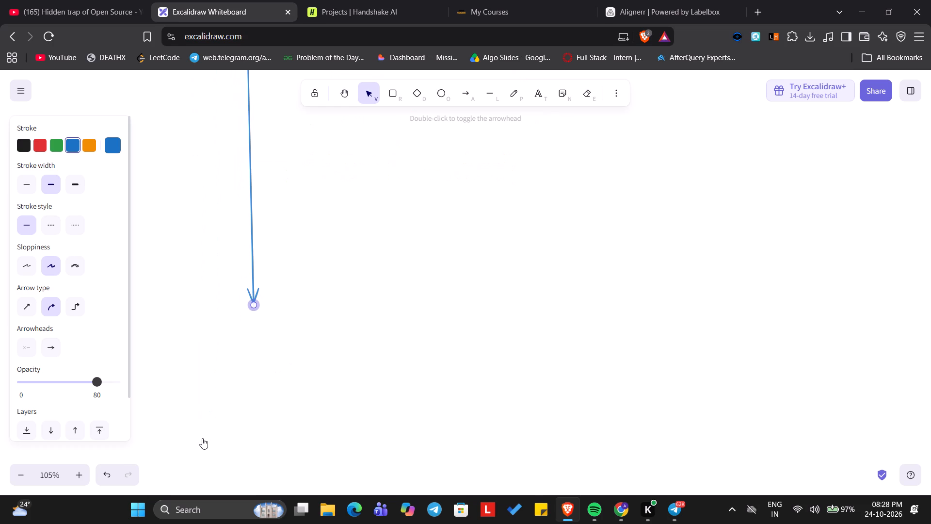
scroll(202, 438, "down", 2)
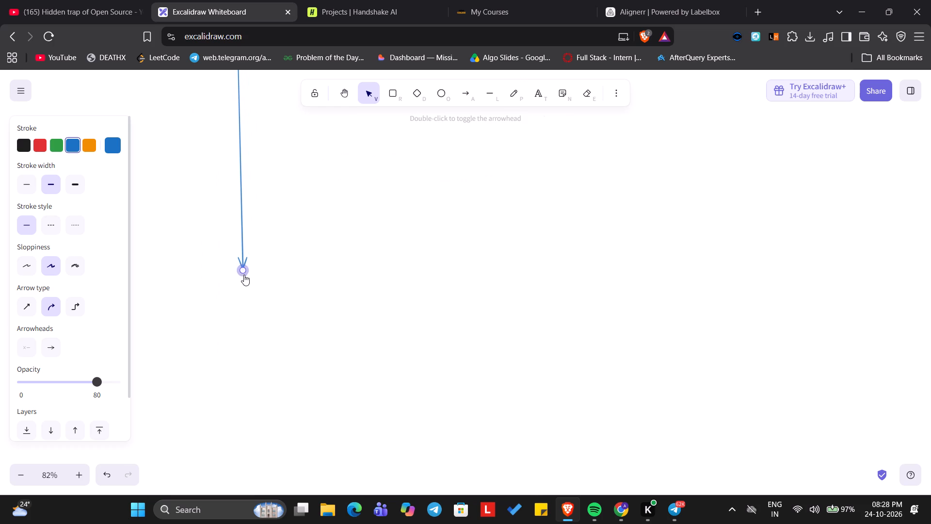
left_click_drag(243, 270, 232, 477)
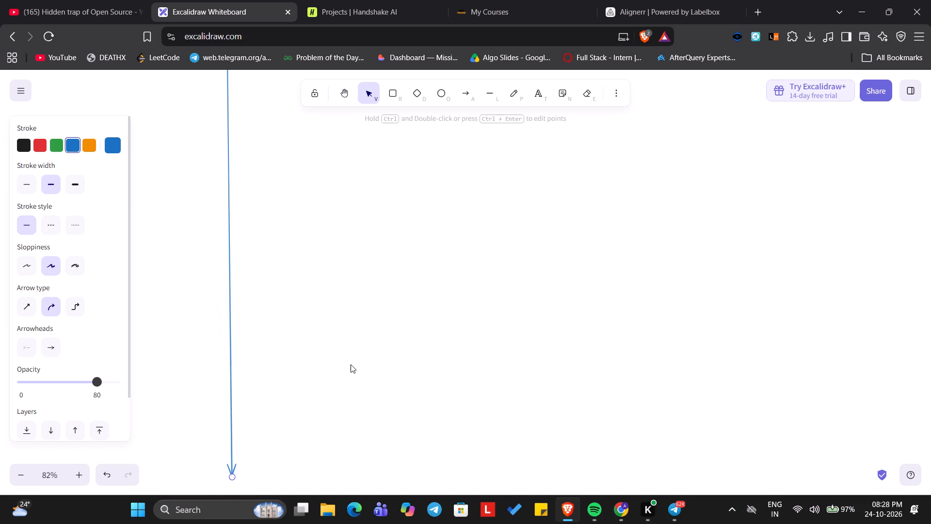
scroll(351, 364, "up", 4)
scroll(351, 364, "down", 2)
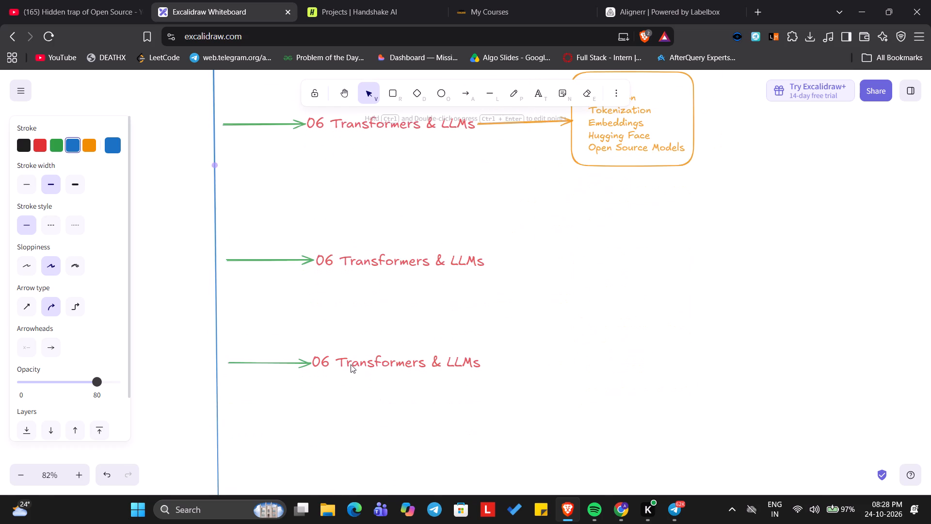
scroll(351, 364, "down", 2)
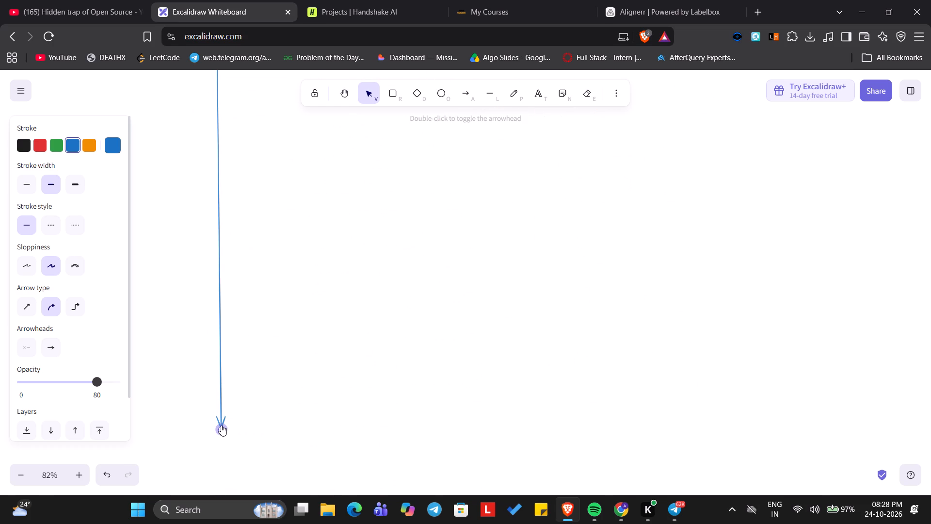
left_click_drag(222, 427, 228, 428)
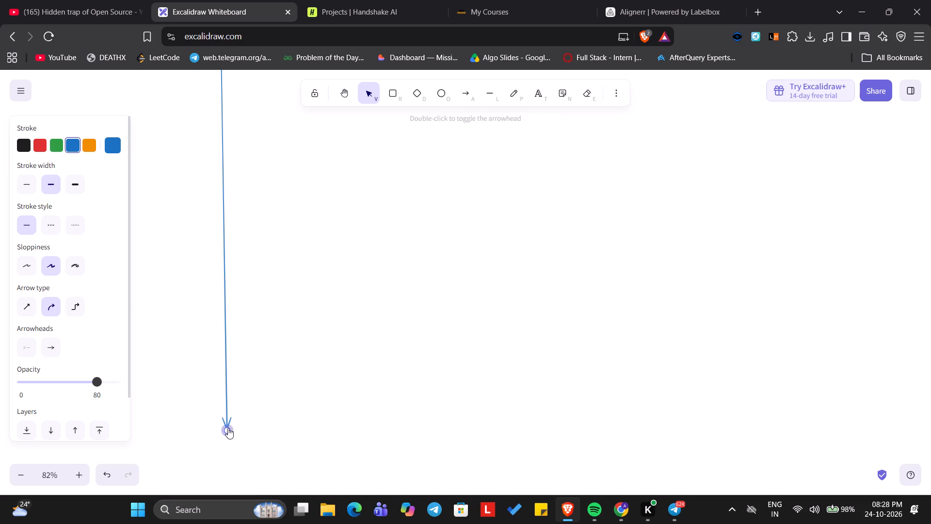
Extend the start of the original 06 Transformers & LLMs branch's green arrow back to the blue vertical line.
scroll(374, 325, "up", 5)
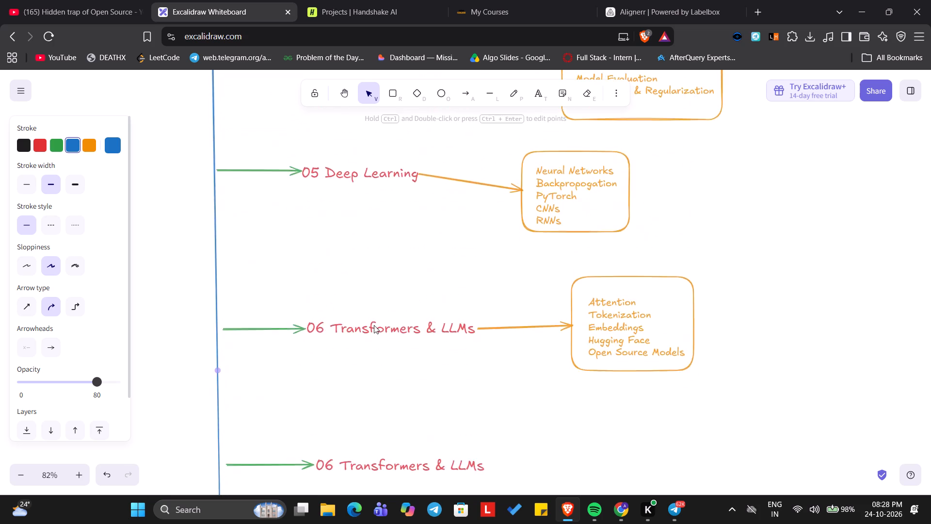
scroll(374, 325, "up", 2)
scroll(374, 325, "down", 2)
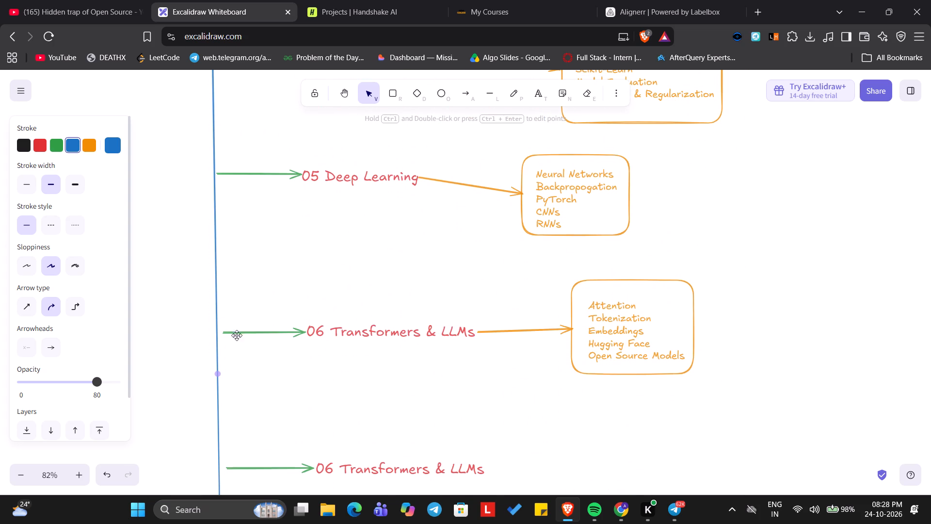
left_click(224, 334)
left_click(223, 332)
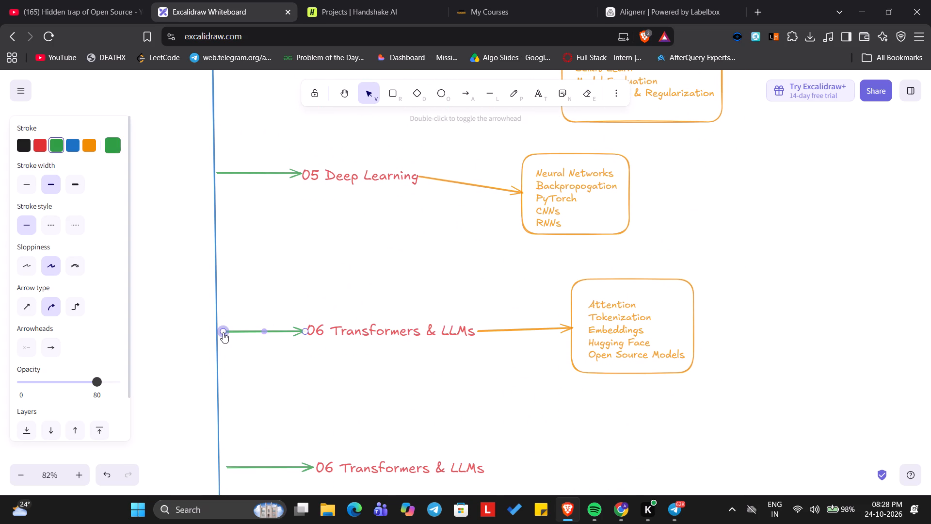
left_click(221, 333)
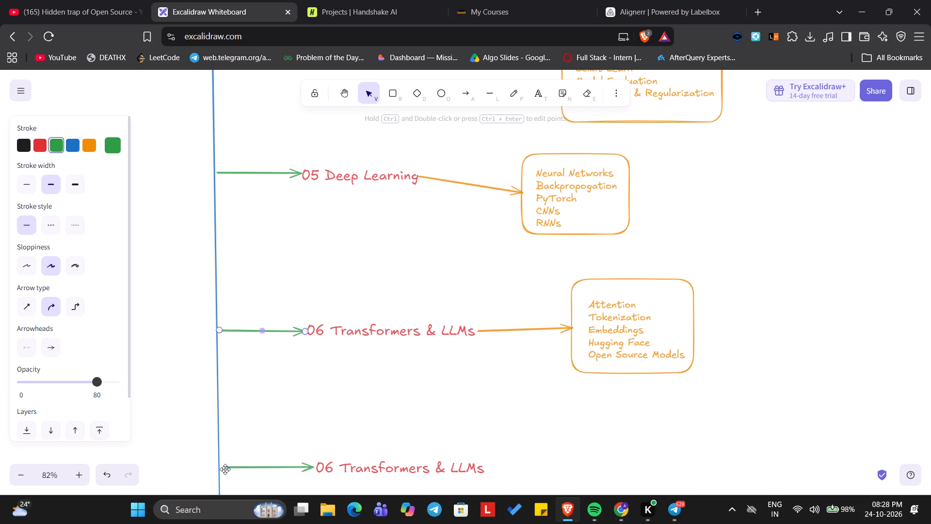
Move the first copied branch's green arrow against the blue vertical line and stretch its tip to reach the copied heading.
left_click_drag(225, 469, 220, 469)
left_click_drag(220, 469, 219, 469)
left_click_drag(305, 466, 308, 466)
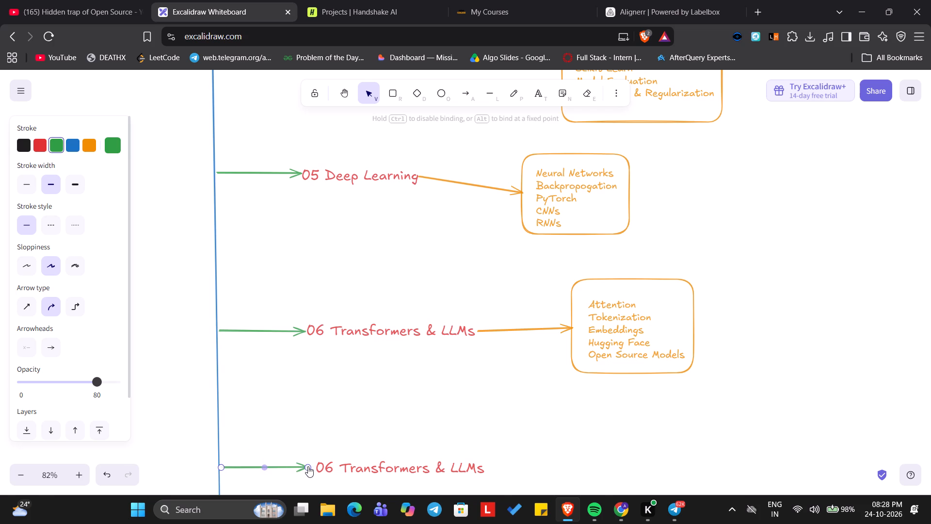
left_click_drag(308, 466, 311, 467)
Extend the start of the second copied branch's green arrow back to the blue vertical line.
scroll(311, 467, "down", 2)
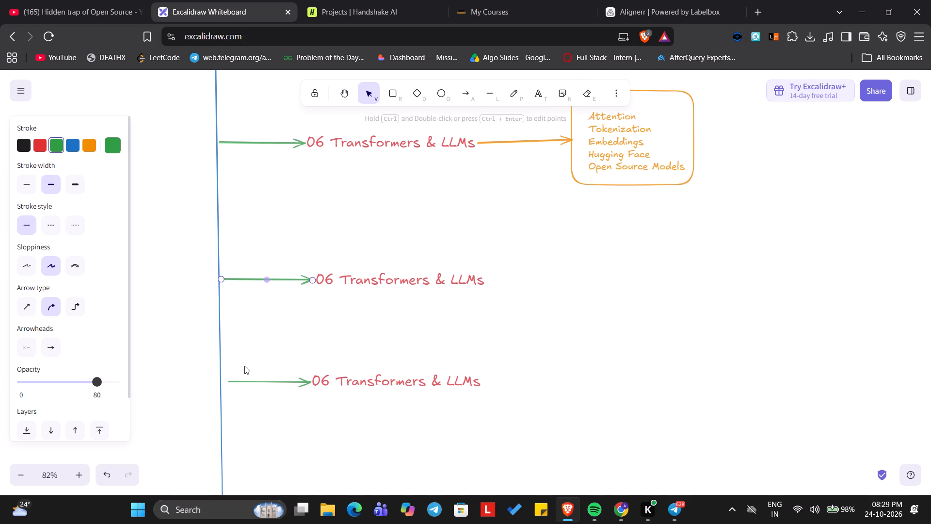
left_click(226, 381)
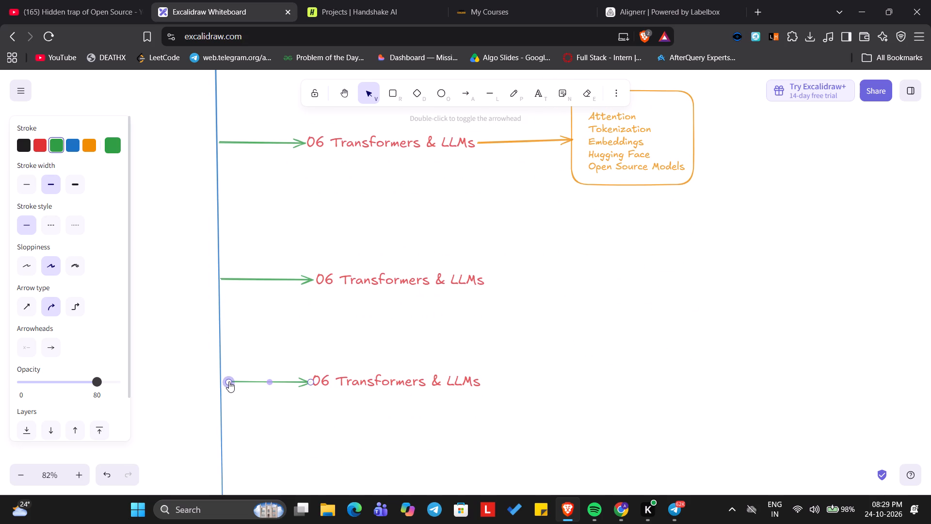
left_click_drag(229, 381, 224, 382)
Paste a third copy of the green arrow and heading below the second copy, starting at the blue vertical line.
scroll(363, 349, "down", 2)
scroll(380, 245, "up", 2)
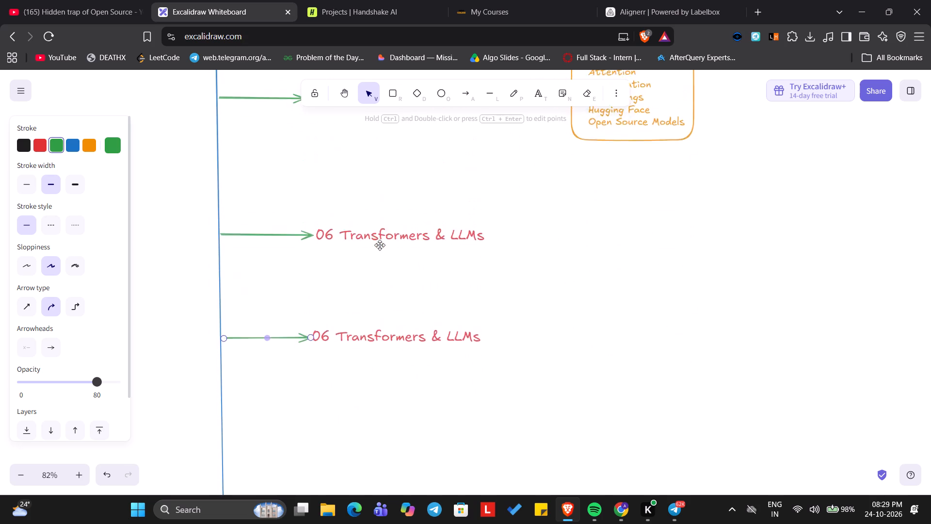
scroll(380, 245, "up", 1)
scroll(380, 245, "down", 3)
left_click(339, 317)
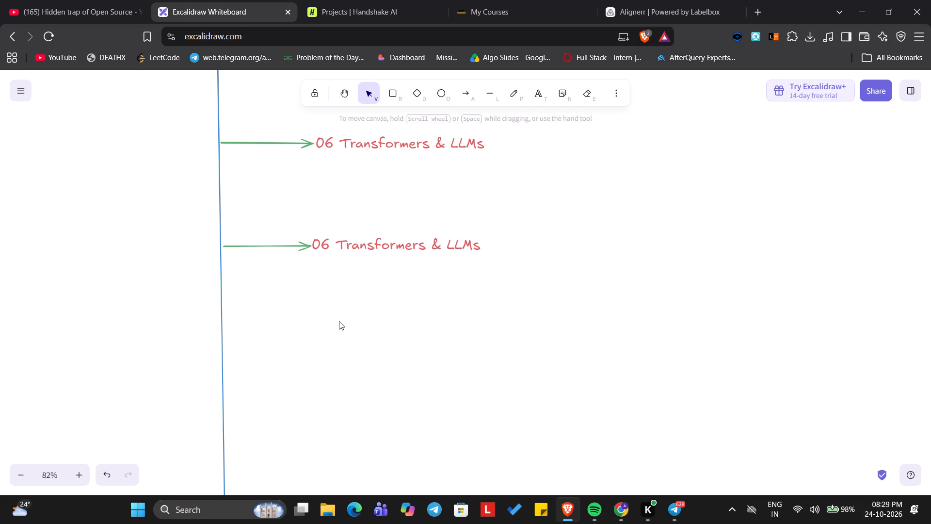
left_click(339, 323)
key("ctrl+v")
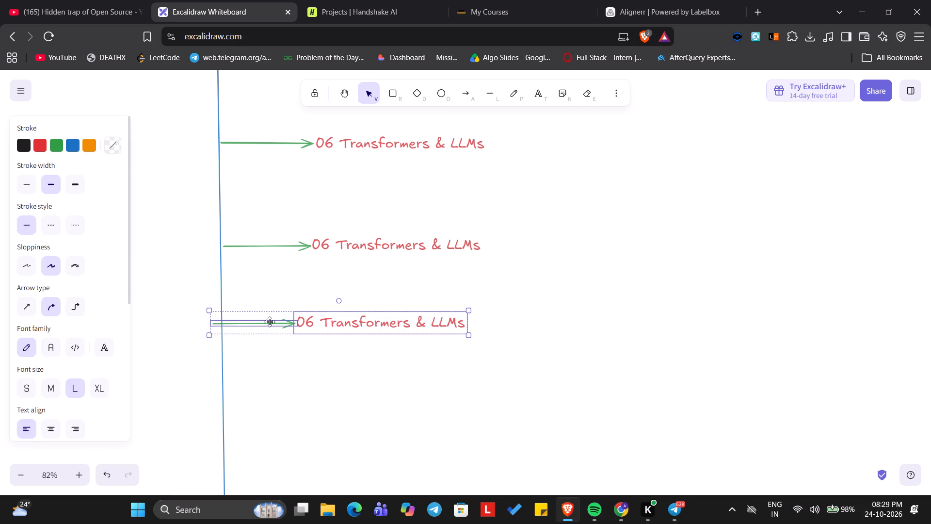
left_click_drag(269, 323, 280, 342)
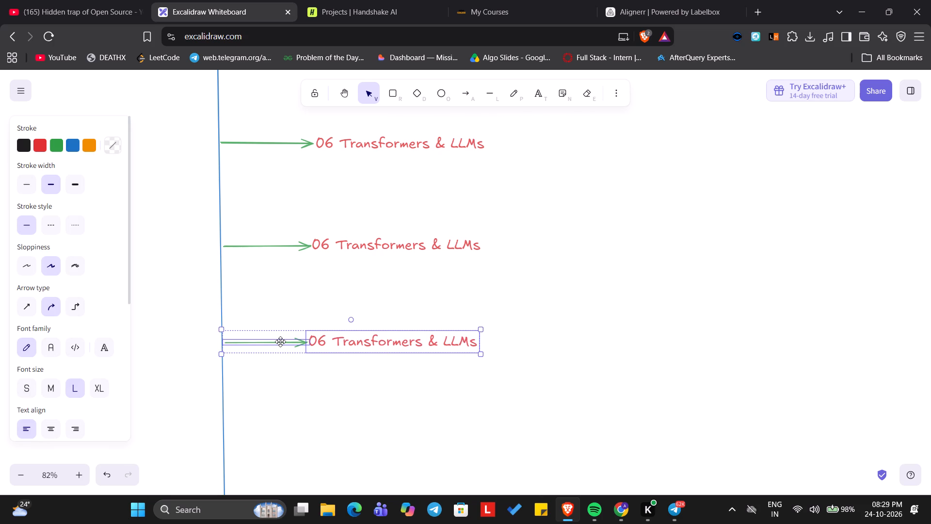
left_click_drag(280, 342, 279, 344)
Paste a fourth copy of the green arrow and heading further down, with the arrow starting at the blue vertical line.
scroll(279, 344, "down", 2)
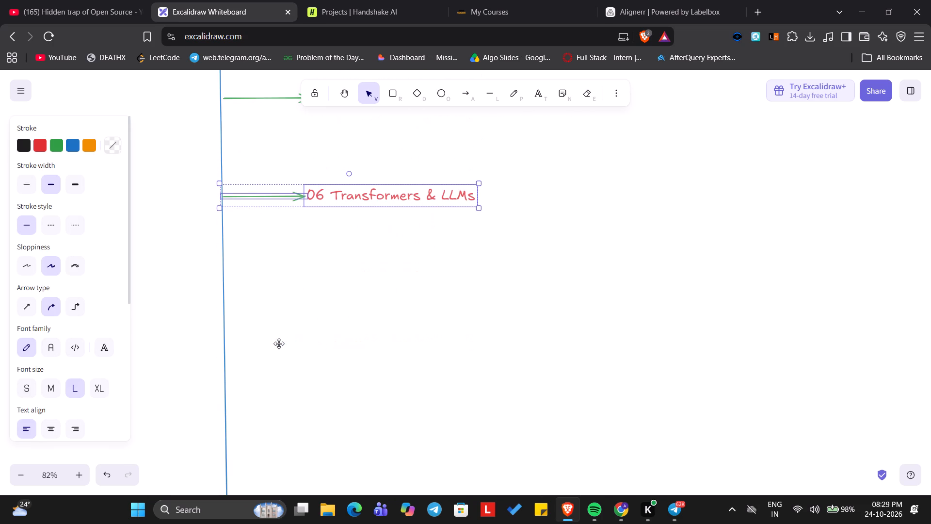
left_click(339, 350)
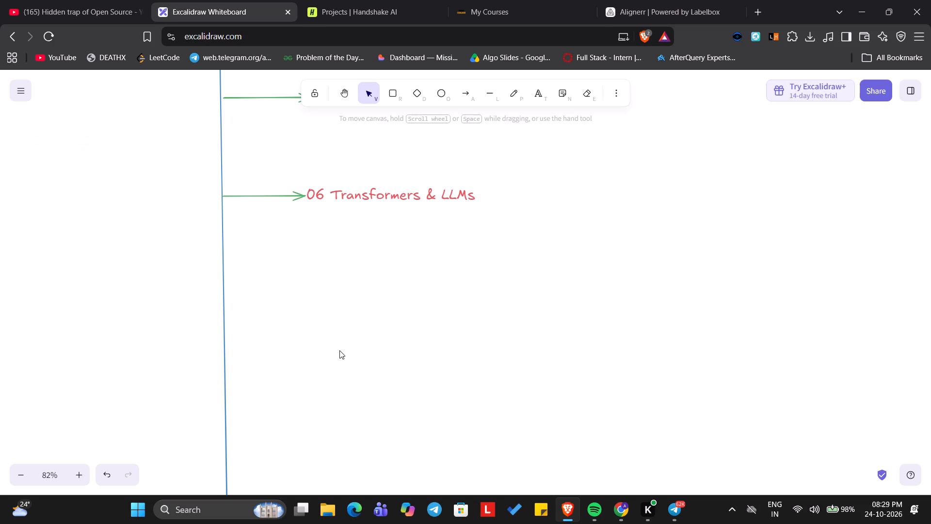
key("ctrl+v")
left_click_drag(296, 356, 313, 363)
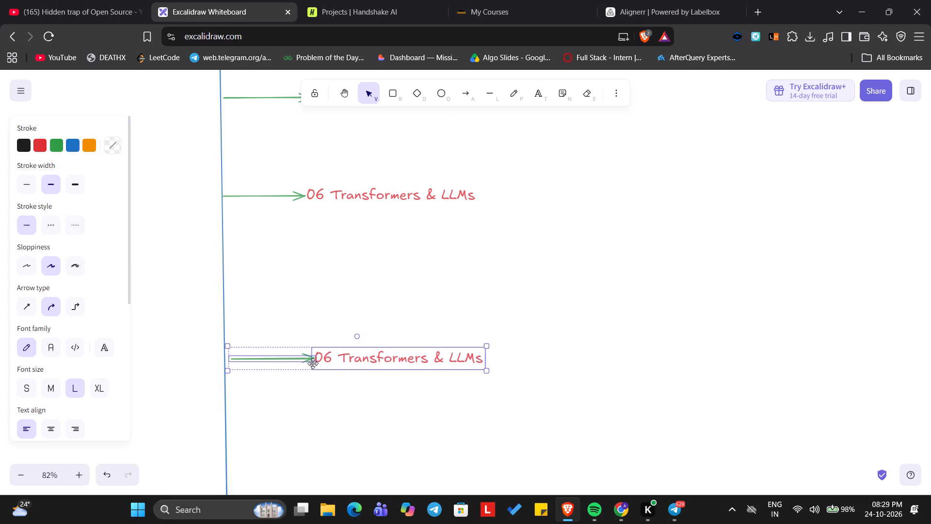
left_click_drag(313, 363, 306, 362)
Extend the blue vertical arrow well below the fourth copied branch, keeping it nearly vertical and touching the green arrow starts.
scroll(306, 362, "down", 1)
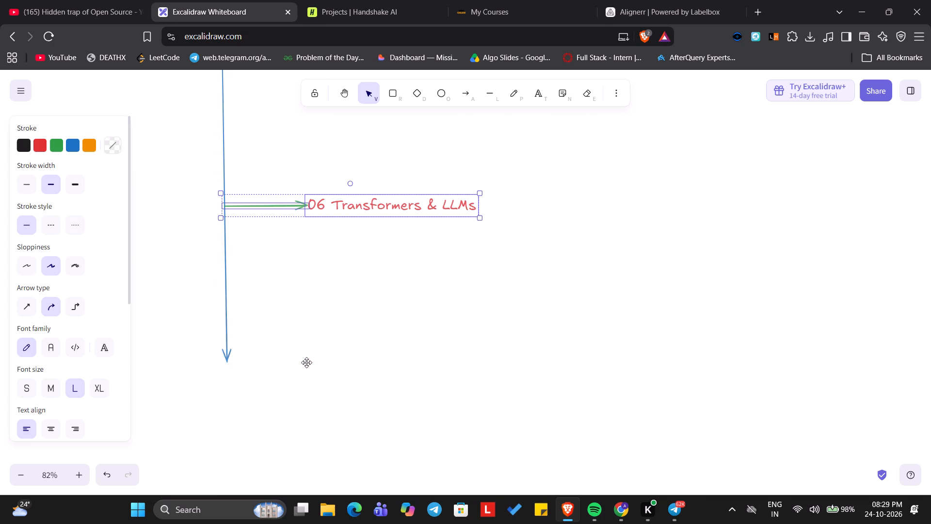
scroll(306, 362, "down", 1)
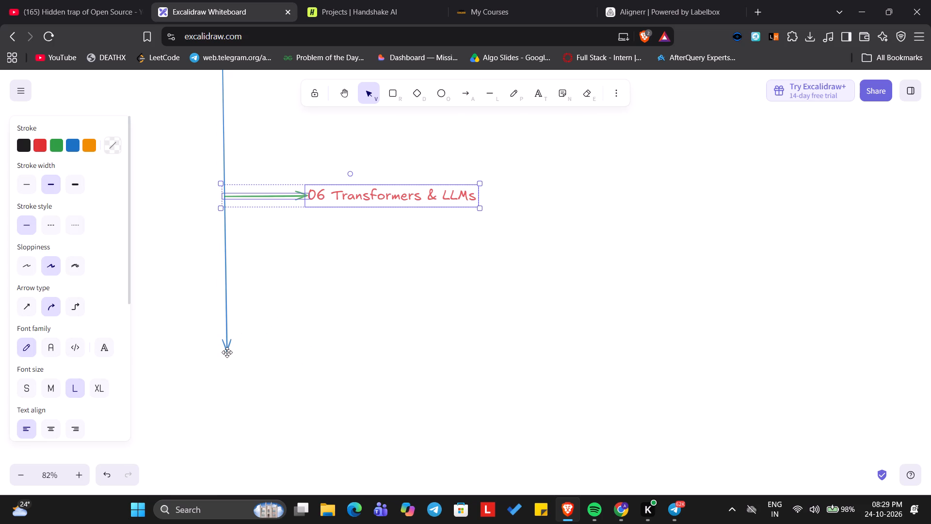
scroll(232, 343, "down", 1)
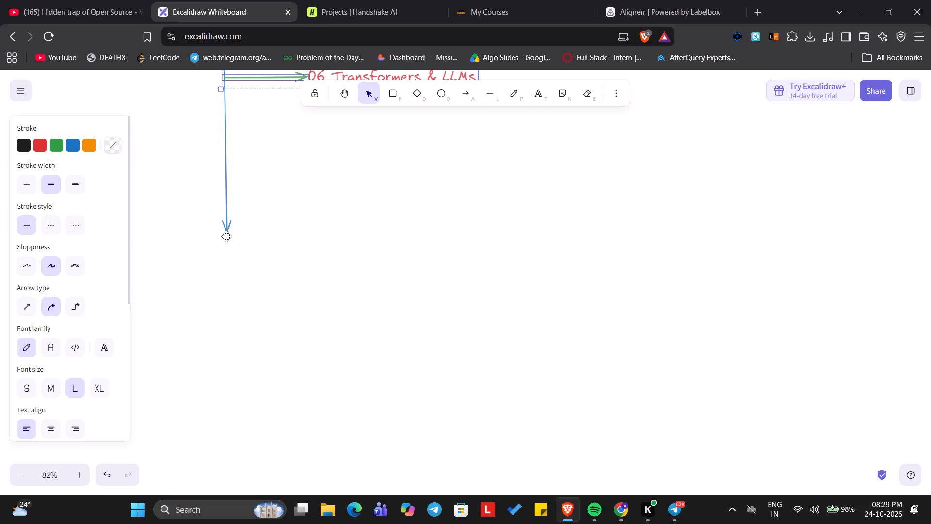
left_click(227, 236)
left_click_drag(227, 236, 223, 264)
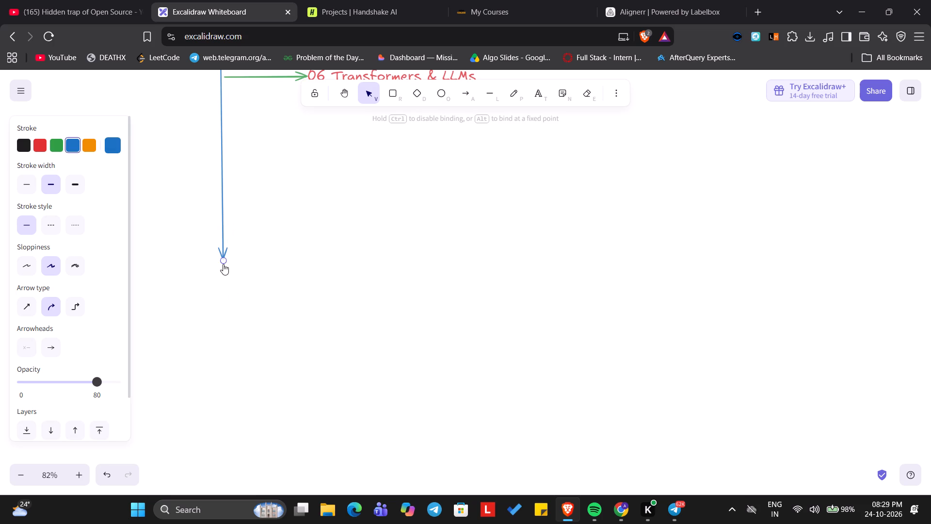
left_click_drag(223, 264, 233, 426)
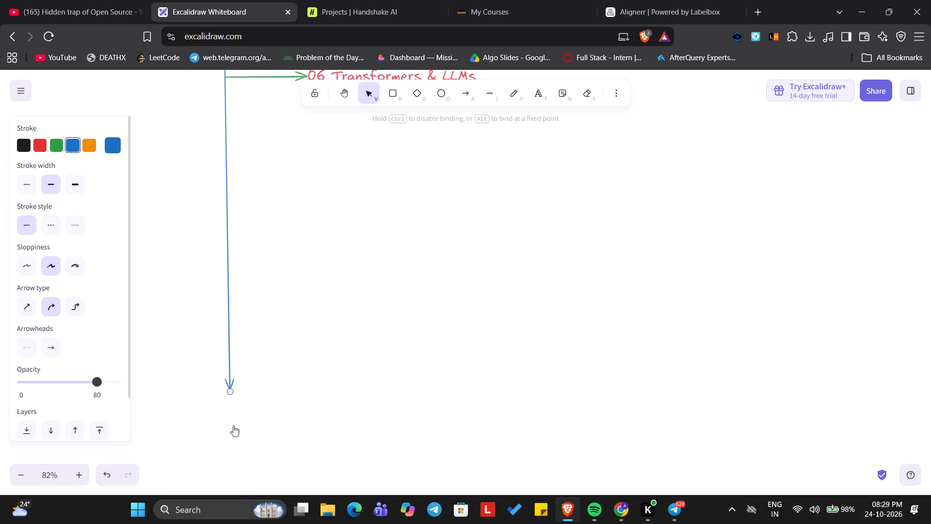
left_click_drag(233, 426, 231, 523)
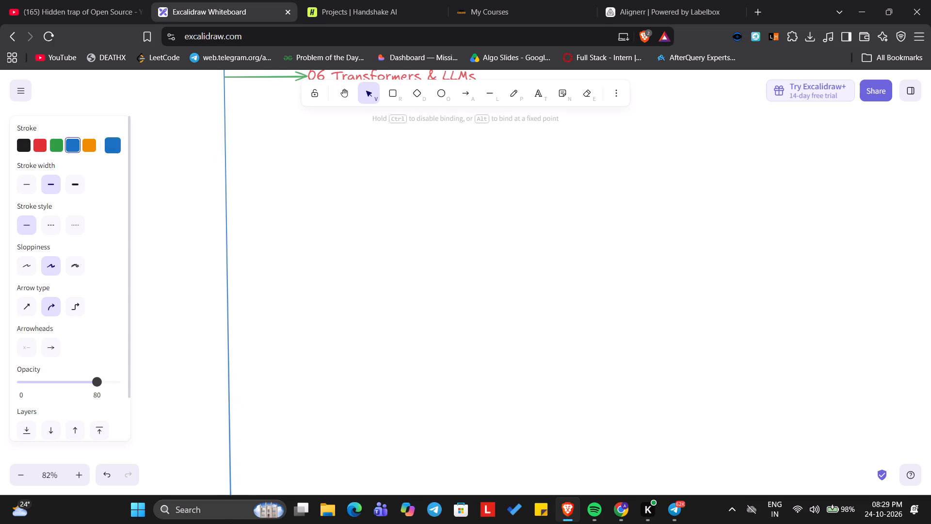
left_click_drag(231, 523, 230, 523)
Replace the text of the first copied heading below the original 06 branch with 07.
scroll(337, 404, "up", 4)
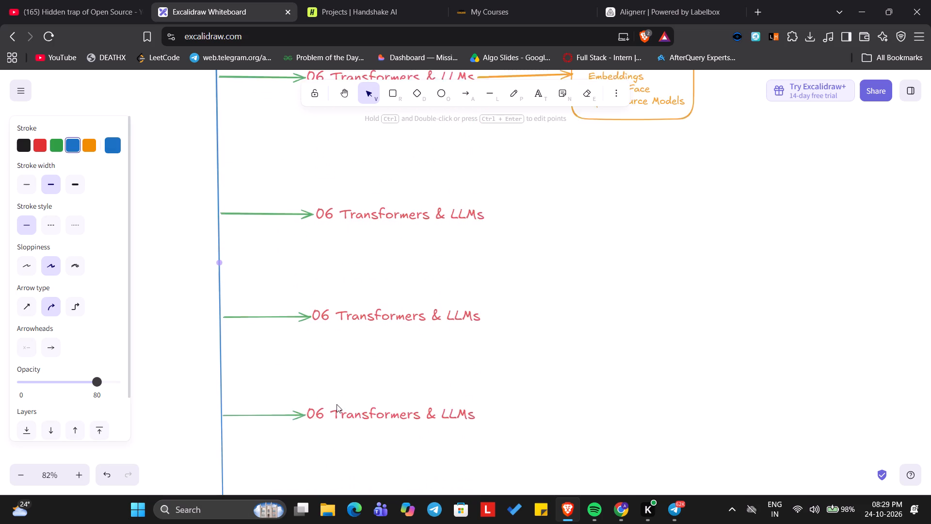
scroll(337, 404, "up", 2)
double_click(356, 326)
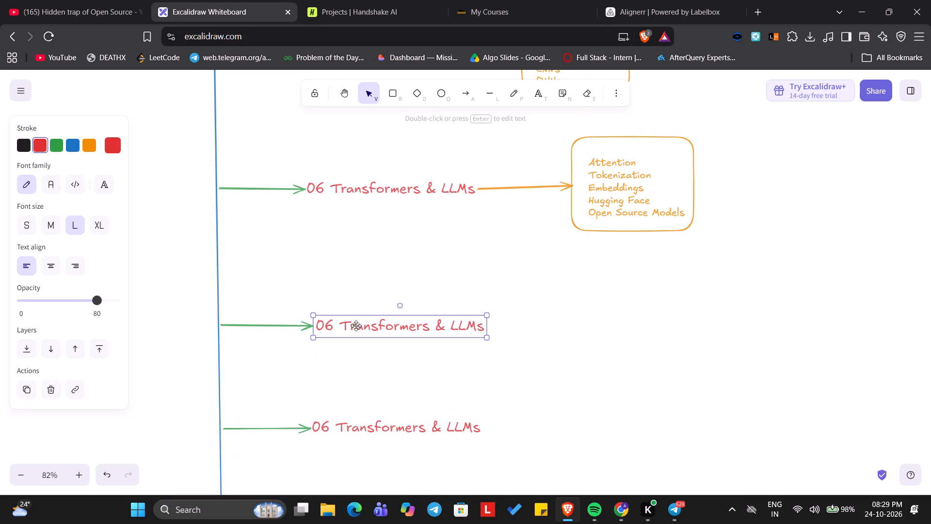
type("07")
key("space")
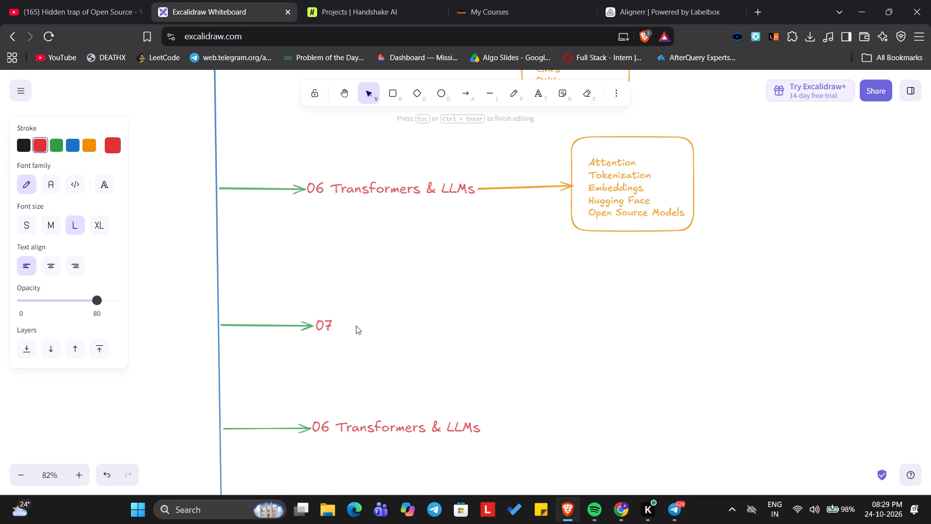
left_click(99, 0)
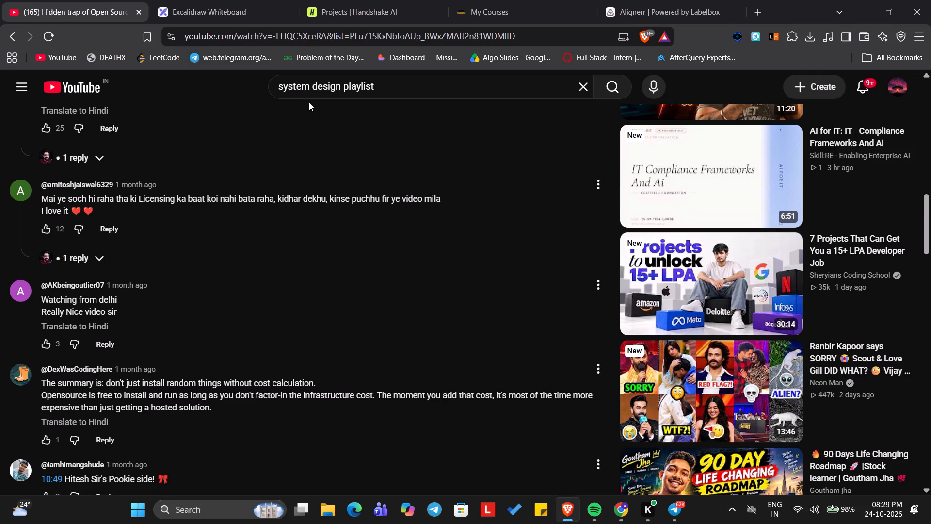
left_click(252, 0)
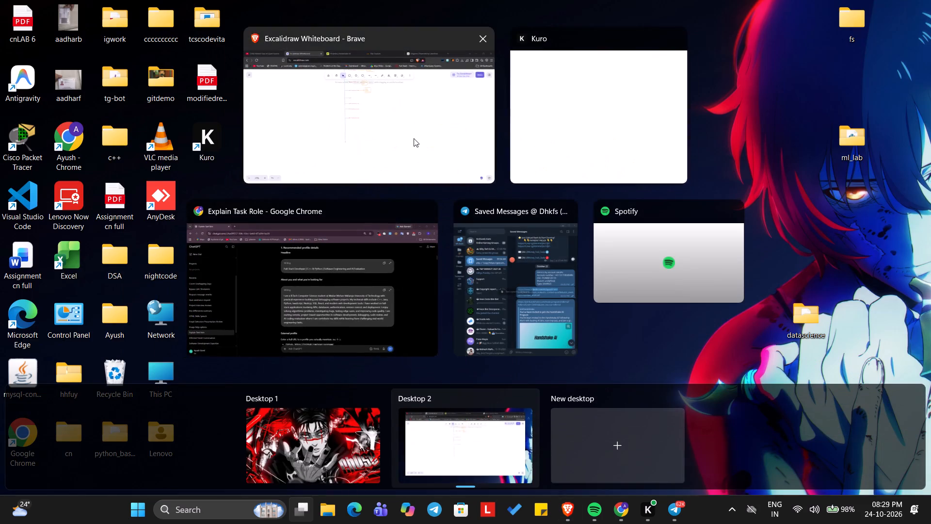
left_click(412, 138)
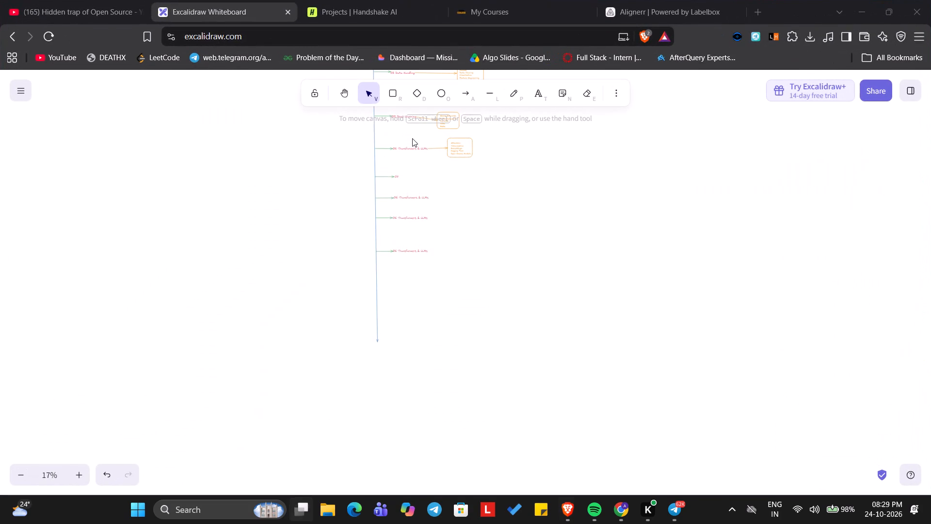
Switch to the Alignerr profile settings page and close it.
left_click(621, 3)
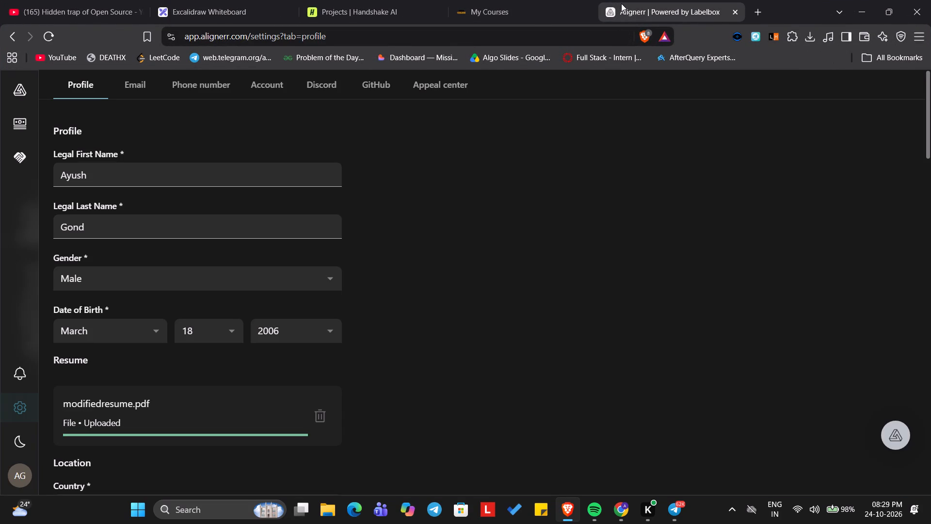
left_click(732, 10)
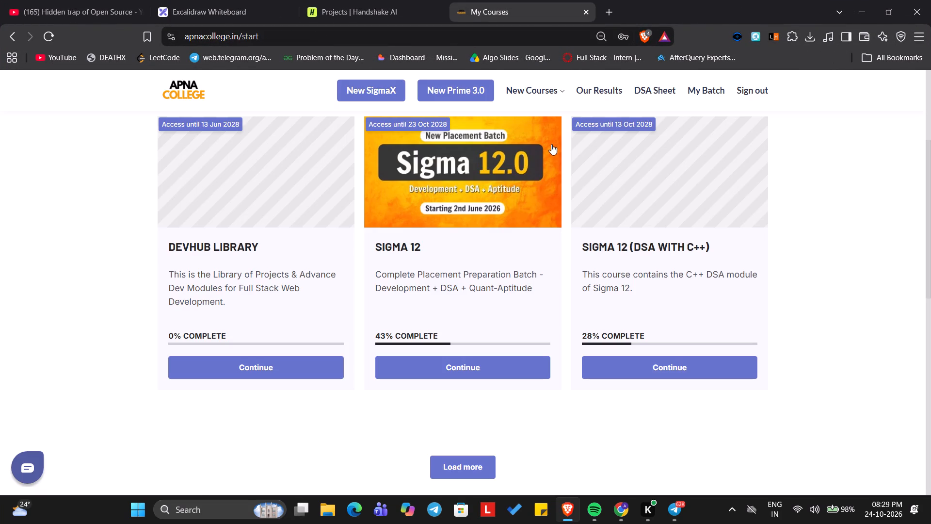
Load more courses on the Apna College My Courses page, look through the course list, and return to the Excalidraw whiteboard.
scroll(467, 286, "down", 3)
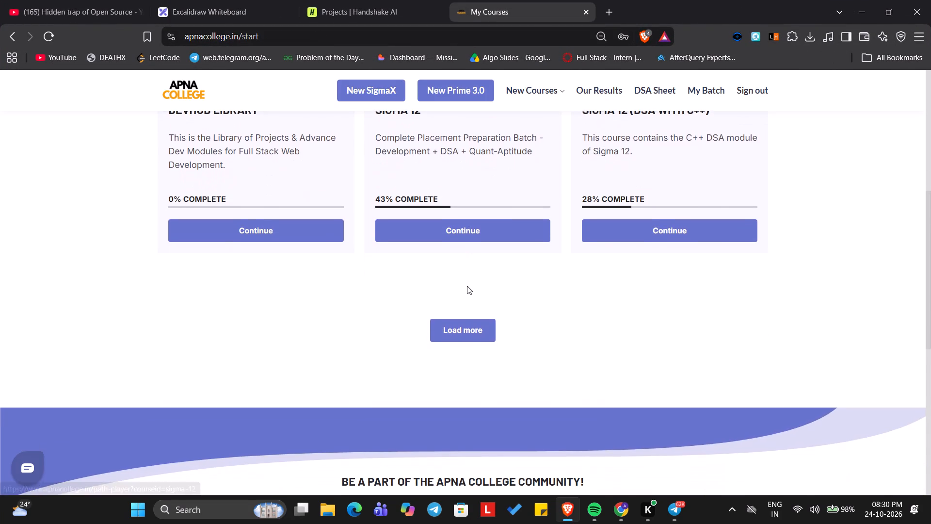
scroll(467, 286, "down", 1)
left_click(464, 256)
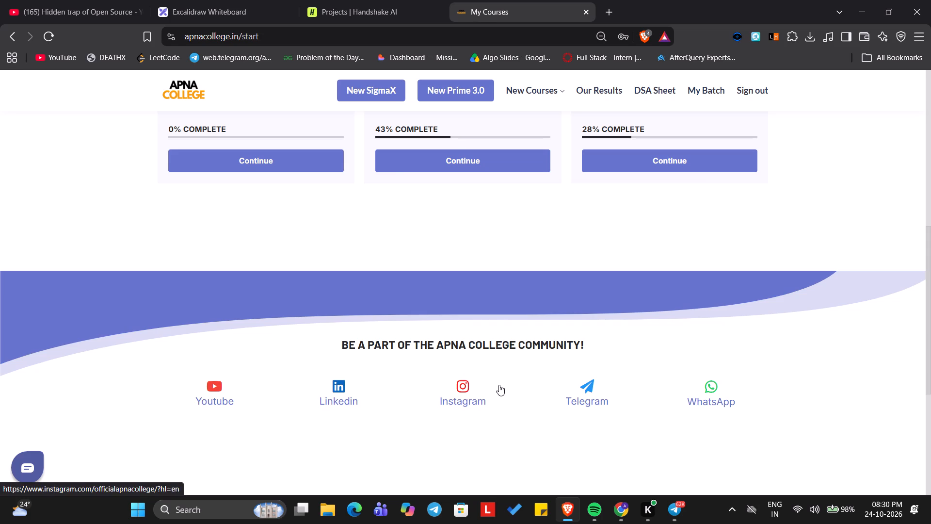
scroll(524, 345, "down", 1)
scroll(524, 345, "up", 2)
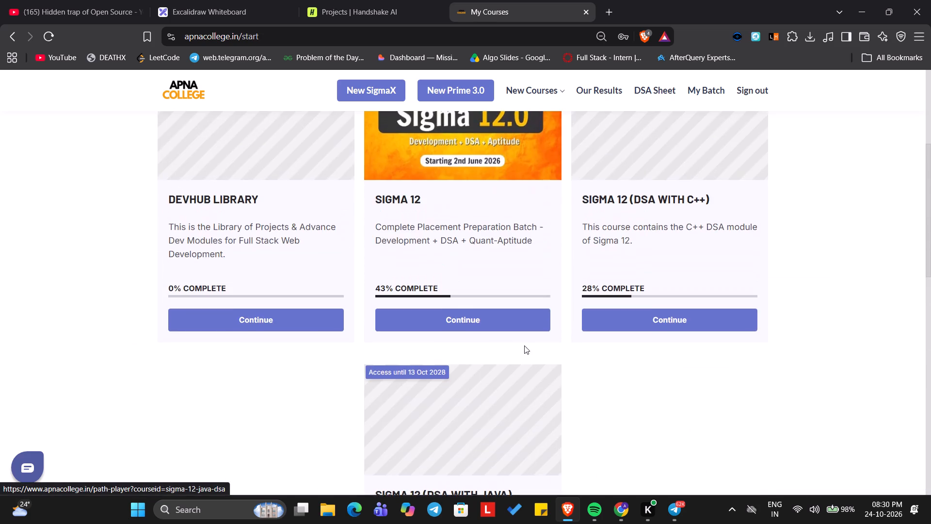
scroll(524, 345, "up", 2)
scroll(524, 345, "down", 1)
scroll(524, 345, "up", 3)
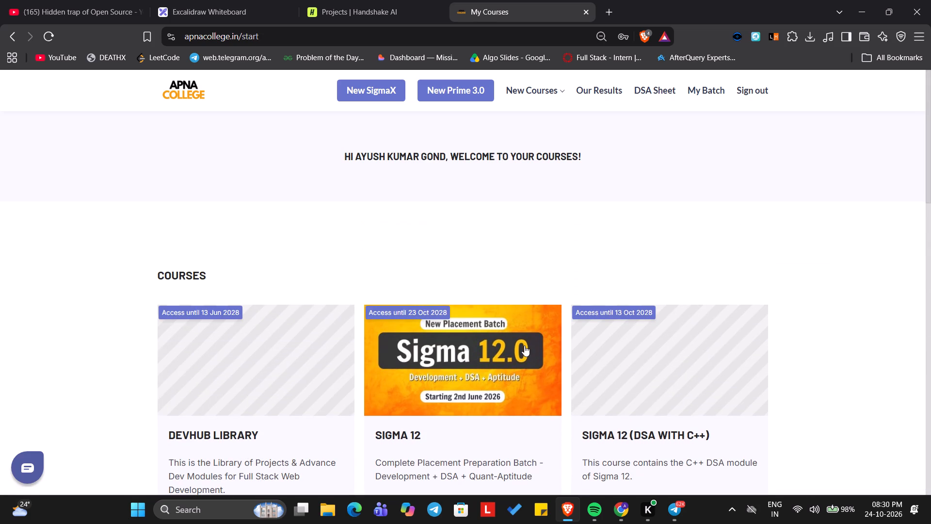
left_click(192, 0)
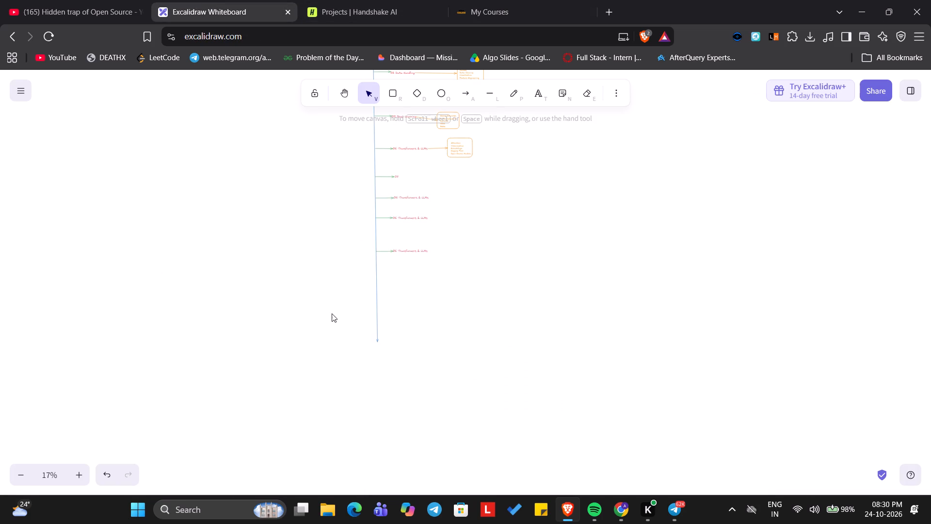
Complete the 07 heading so it reads "07 Building with LLMs".
scroll(332, 313, "left", 1)
scroll(332, 313, "up", 3)
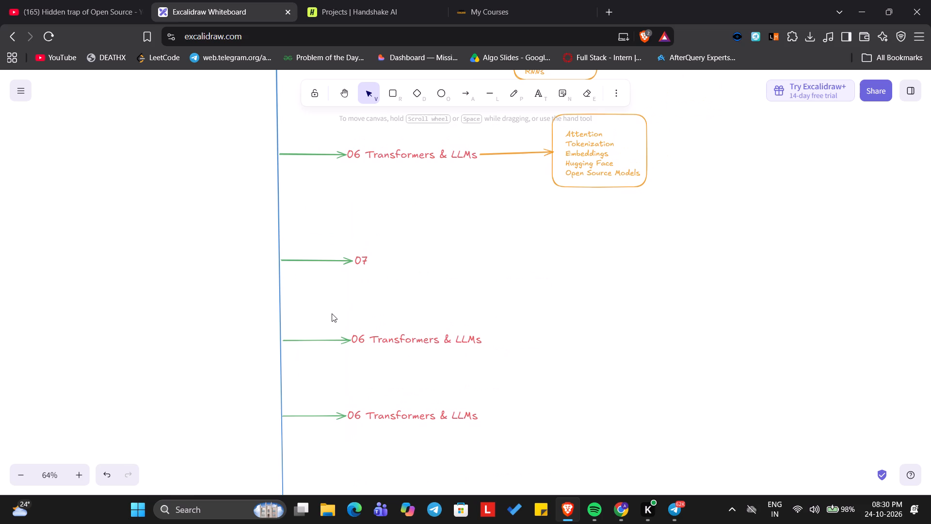
scroll(332, 313, "up", 2)
scroll(335, 311, "down", 1)
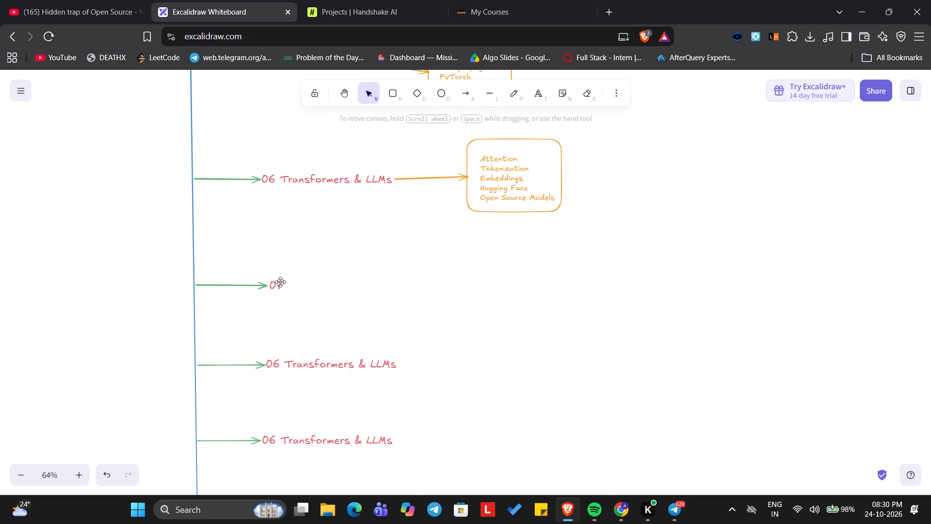
left_click(280, 282)
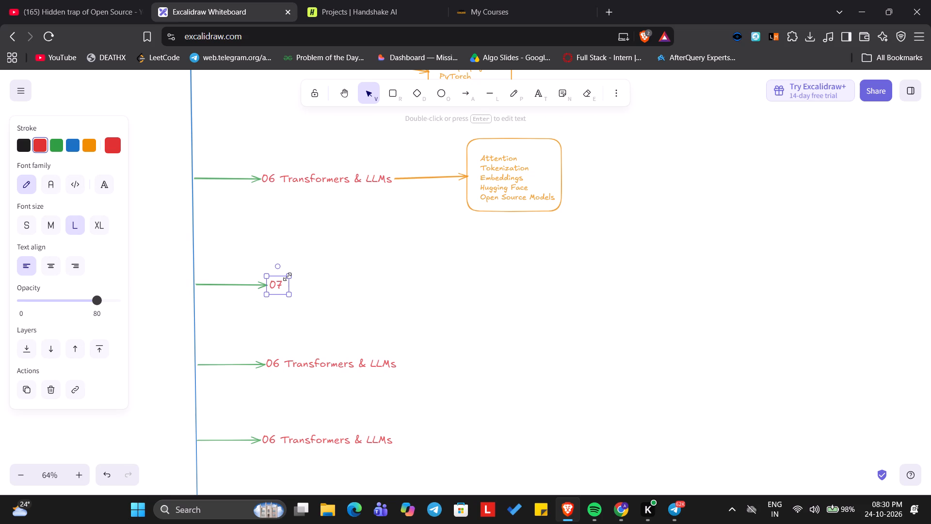
left_click(281, 285)
key("space")
type("Building with LLM")
key("s")
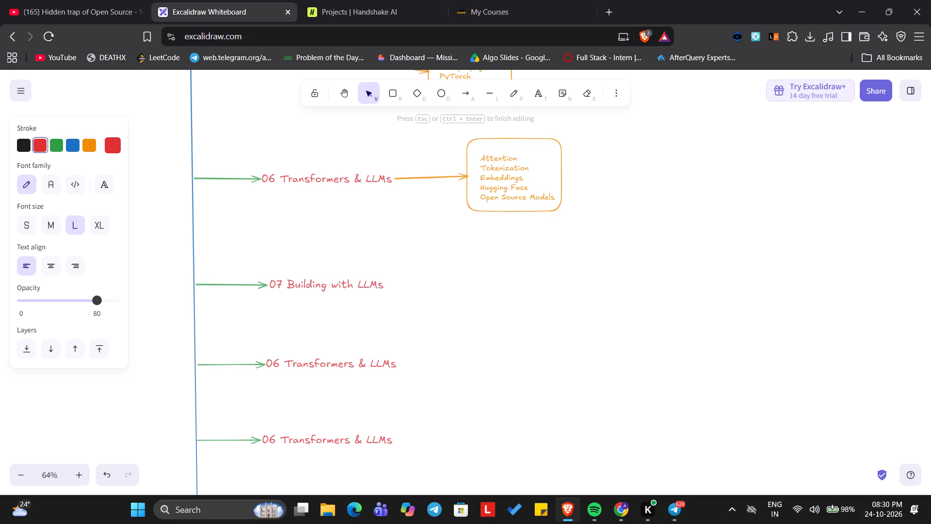
Replace the copied heading directly below "07 Building with LLMs" with "08 RAG".
double_click(286, 363)
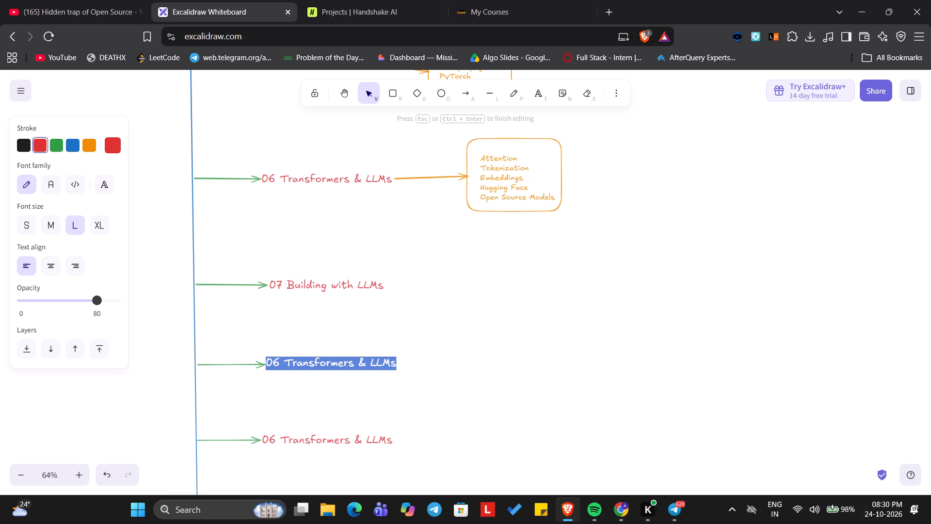
type("08")
key("space")
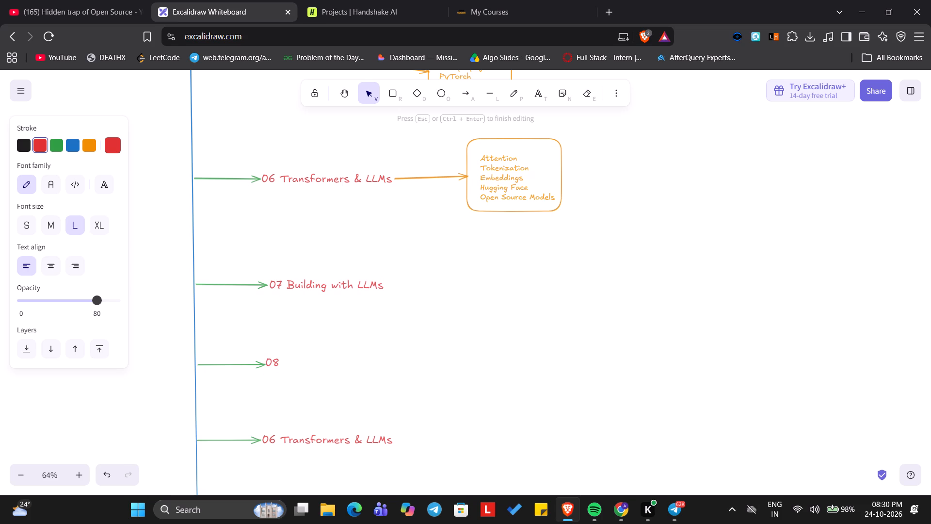
type("RAG")
Replace the copied heading directly below "08 RAG" with "09 AI Agents".
double_click(315, 441)
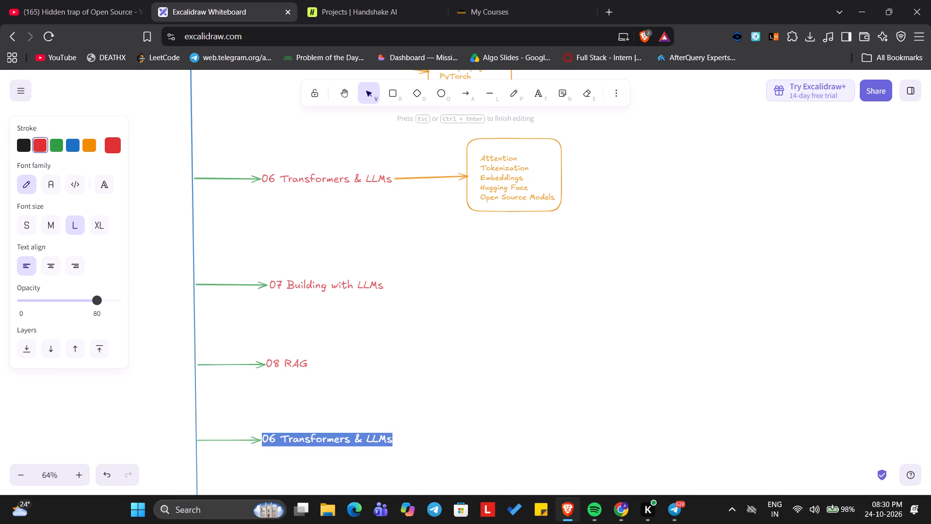
type("09")
key("space")
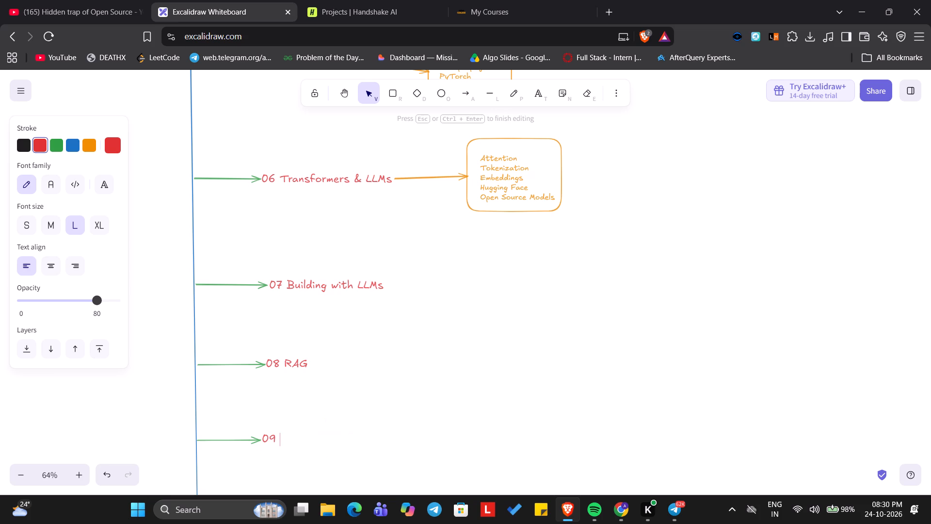
type("AI A")
type("gne")
key("BackSpace")
key("BackSpace")
type("ents")
Replace the last copied heading, below "09 AI Agents", with "10 Fine Tuning".
scroll(315, 441, "down", 3)
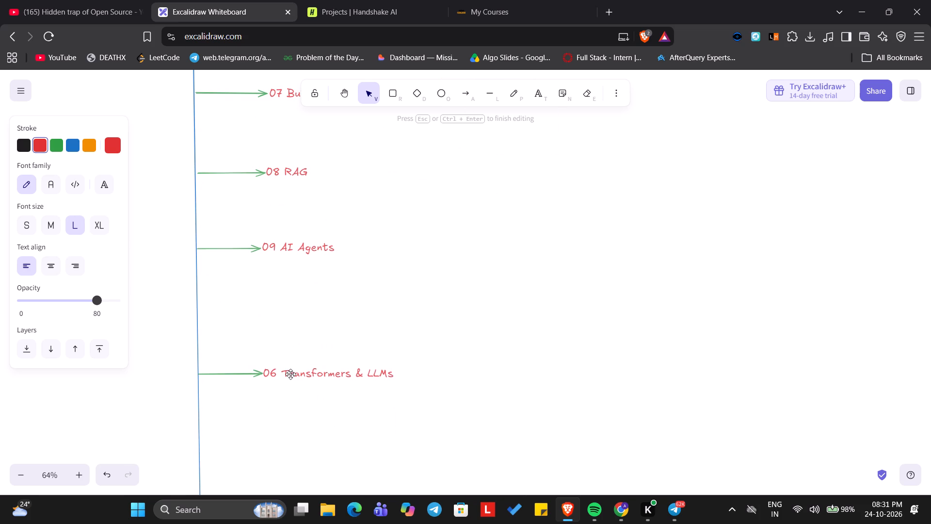
double_click(290, 374)
type("10")
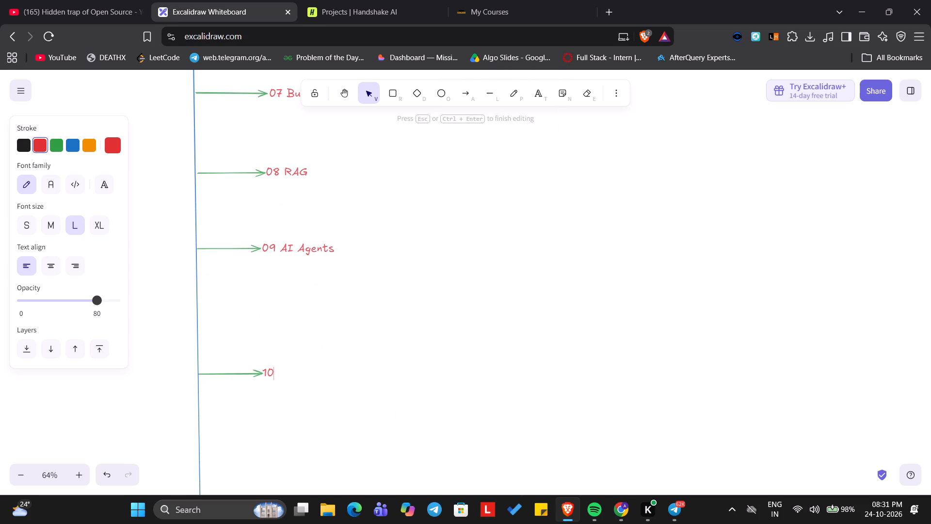
key("space")
type("Fi")
type("ne Tuning")
scroll(290, 374, "down", 2)
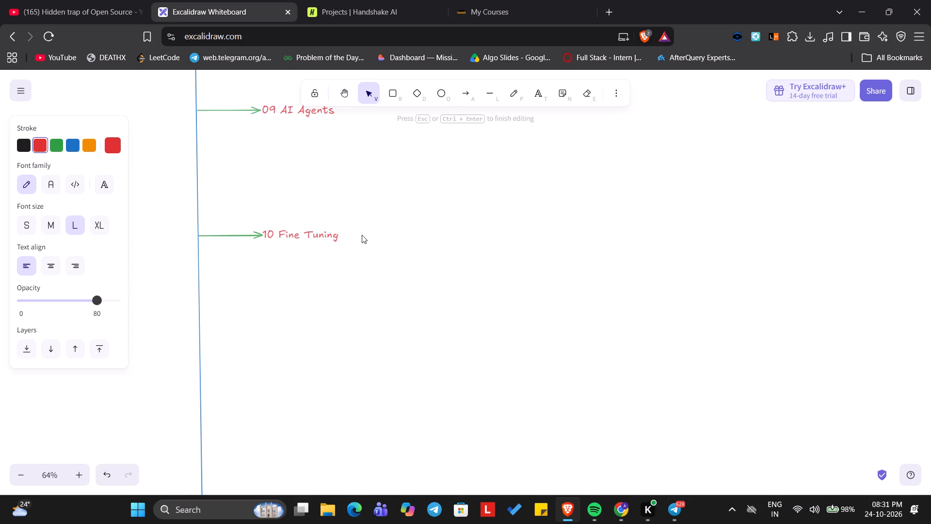
scroll(362, 235, "up", 2)
scroll(362, 235, "down", 1)
left_click(306, 299)
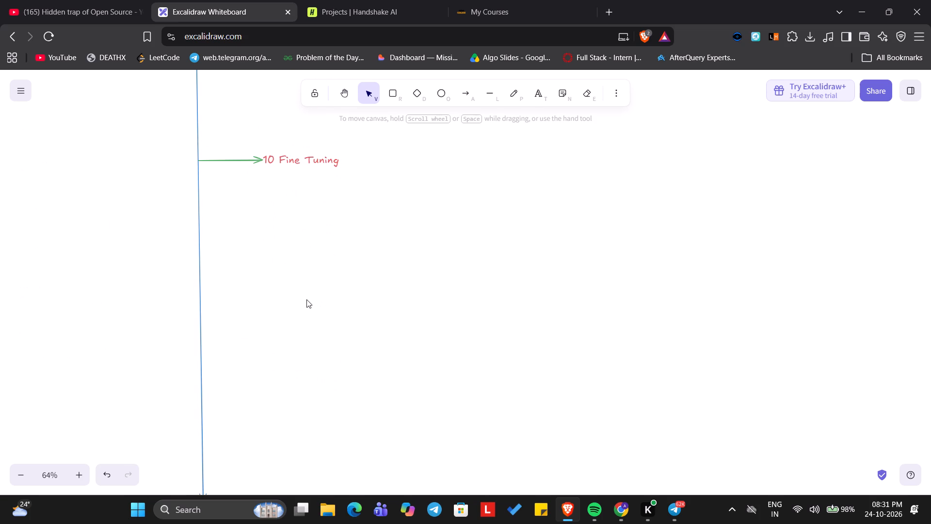
Paste another copy of the green arrow and 06 heading below "10 Fine Tuning", with its arrow starting on the blue line.
left_click(293, 258)
key("ctrl+v")
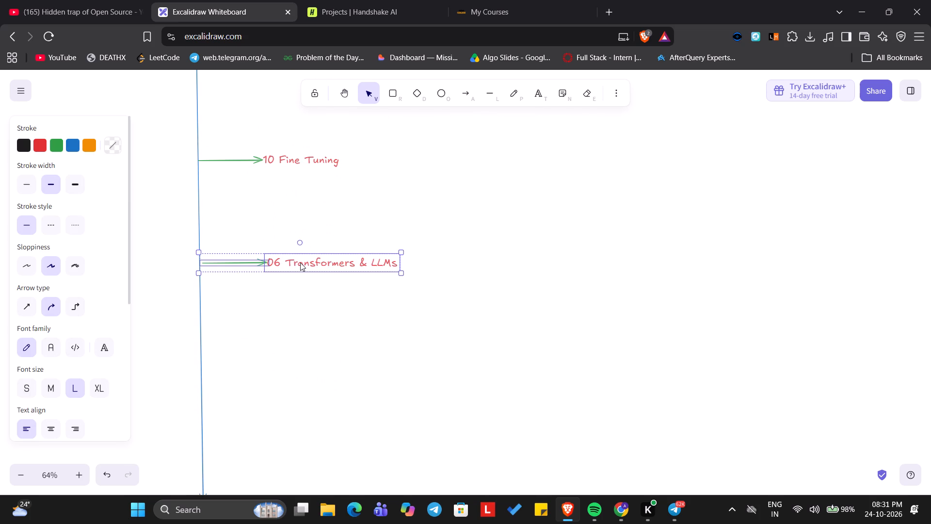
left_click_drag(300, 262, 300, 291)
left_click_drag(297, 293, 299, 282)
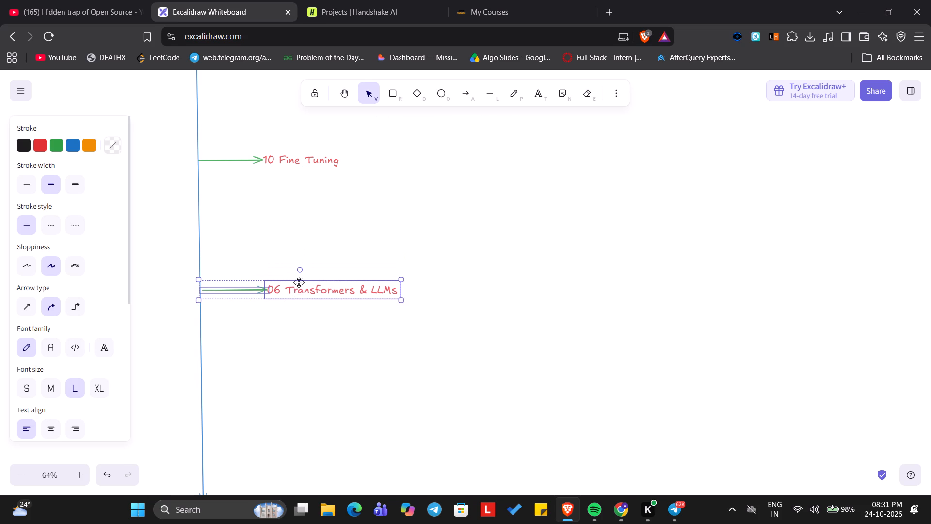
left_click_drag(299, 282, 296, 277)
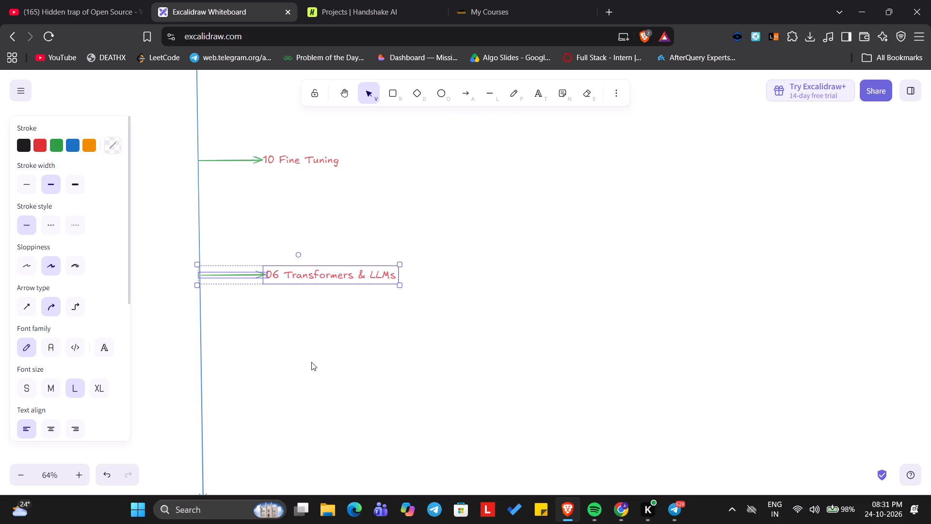
Paste a second copy of the 06 branch below the one just added, with its arrow starting on the blue line.
scroll(311, 362, "down", 2)
left_click(292, 280)
left_click(296, 278)
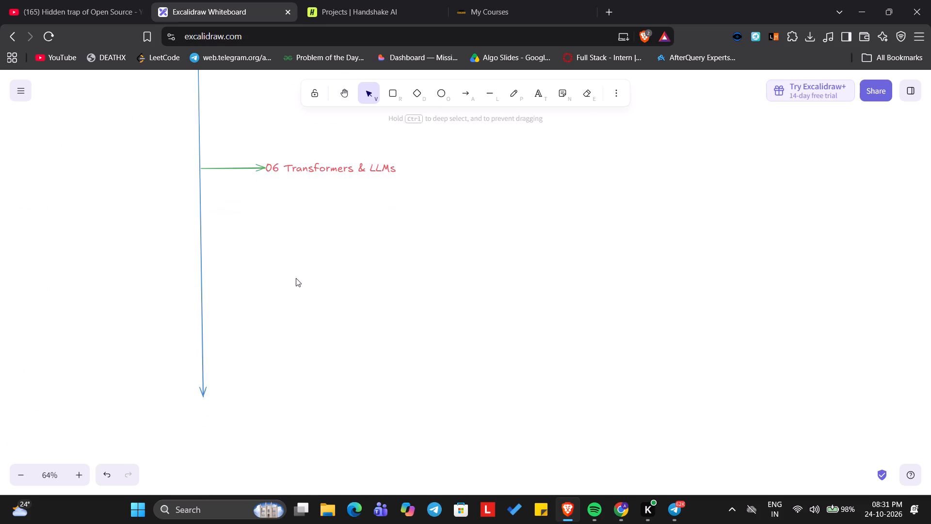
key("ctrl+v")
left_click_drag(311, 276, 317, 281)
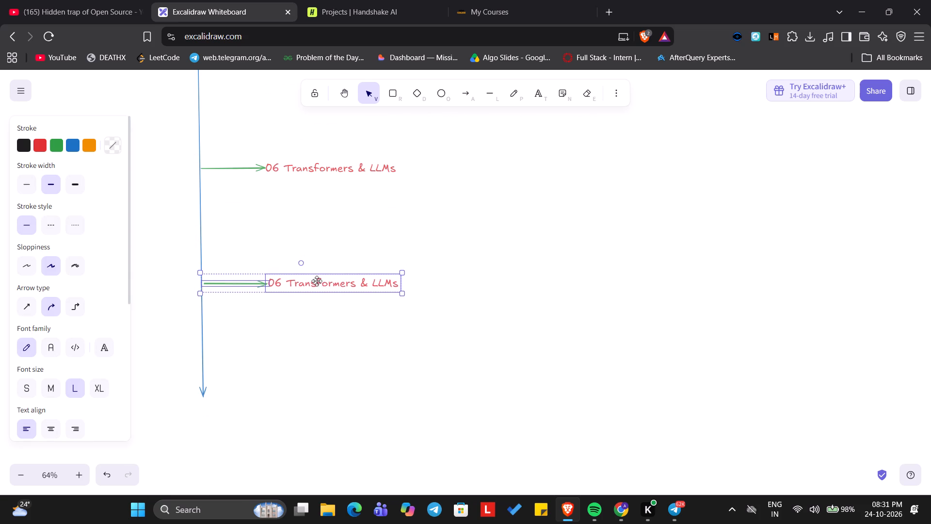
left_click_drag(317, 281, 315, 281)
Extend the blue vertical arrow well below the last pasted branch, keeping it nearly vertical and touching the green arrow starts.
scroll(305, 348, "down", 1)
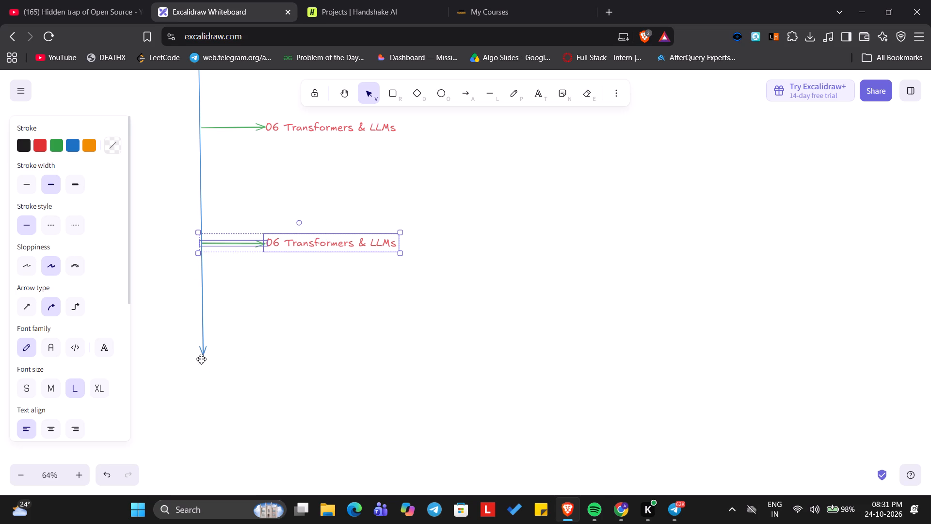
left_click(201, 359)
left_click_drag(201, 359, 203, 385)
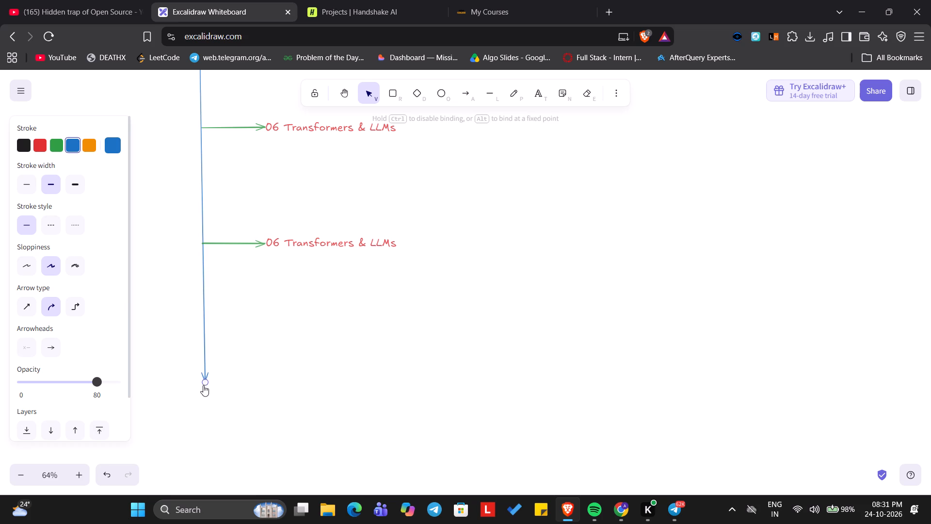
left_click_drag(203, 385, 205, 503)
Replace the copied heading directly below "10 Fine Tuning" with "11 Deployment & MLOps".
scroll(264, 425, "up", 1)
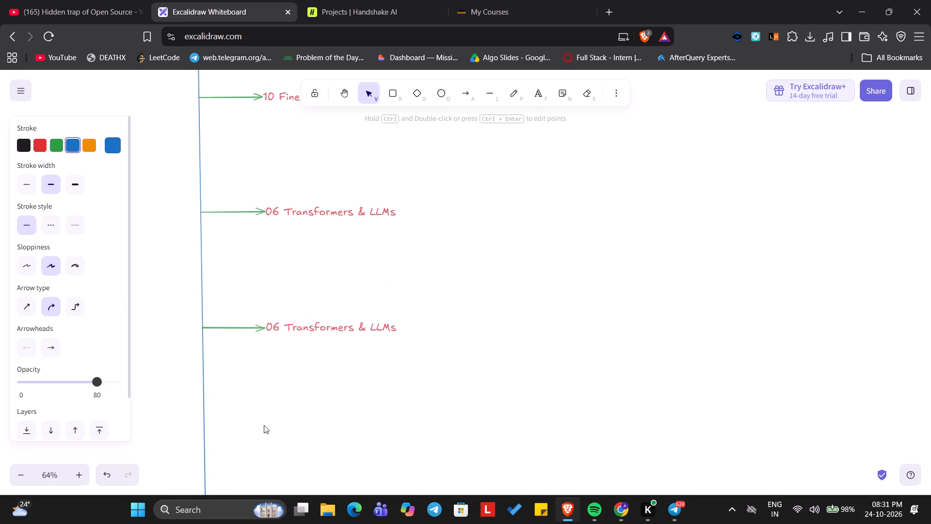
scroll(264, 425, "up", 1)
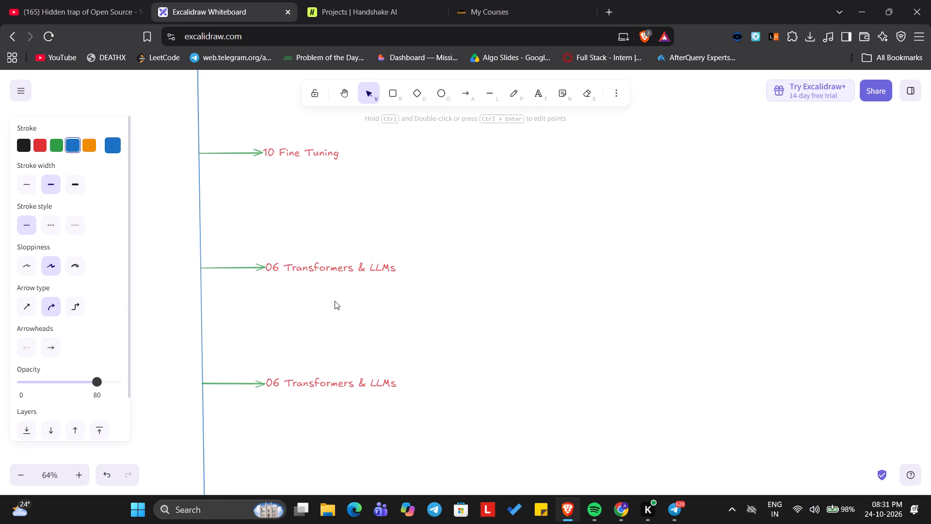
double_click(332, 276)
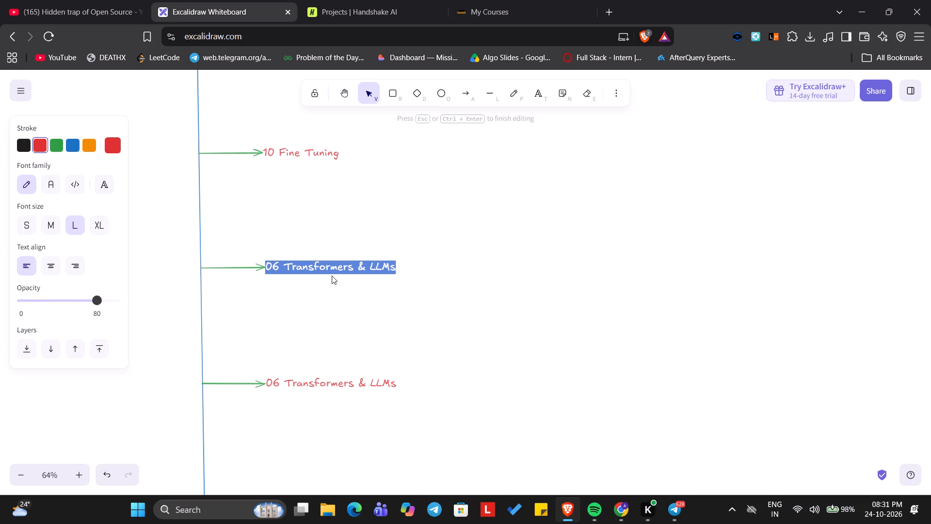
type("11")
key("space")
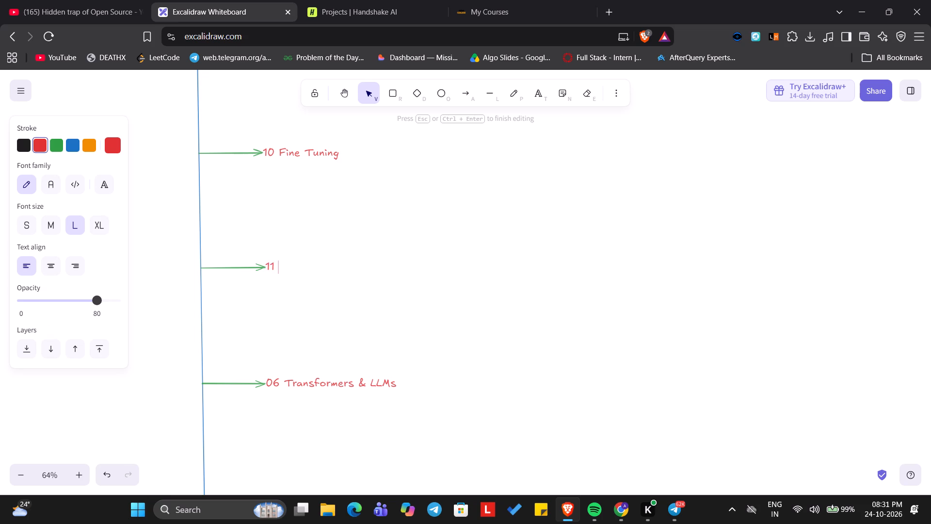
type("Deployment")
key("space")
type("&")
key("space")
type("ML")
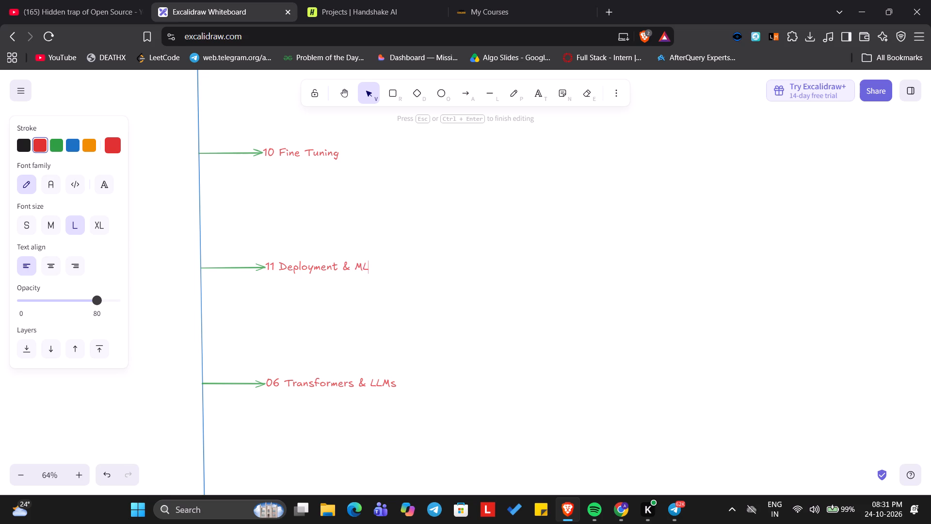
type("Ops")
Replace the copied heading below "11 Deployment & MLOps" with "12 Evaluation and Safety".
scroll(384, 326, "down", 1)
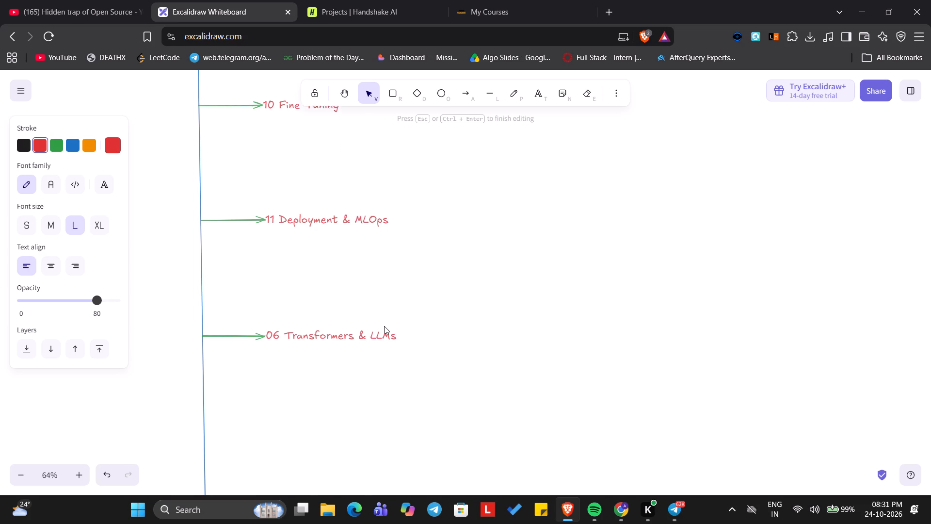
scroll(384, 326, "down", 2)
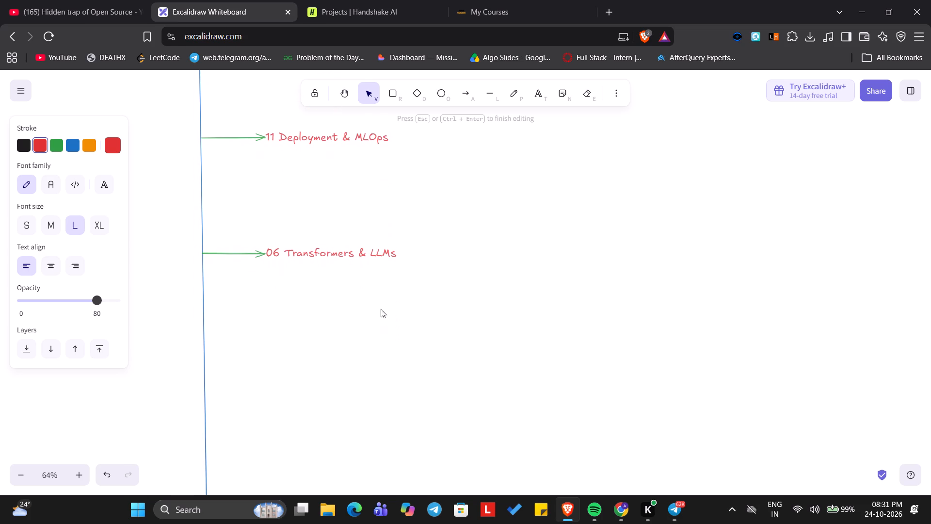
scroll(348, 293, "down", 1)
double_click(311, 239)
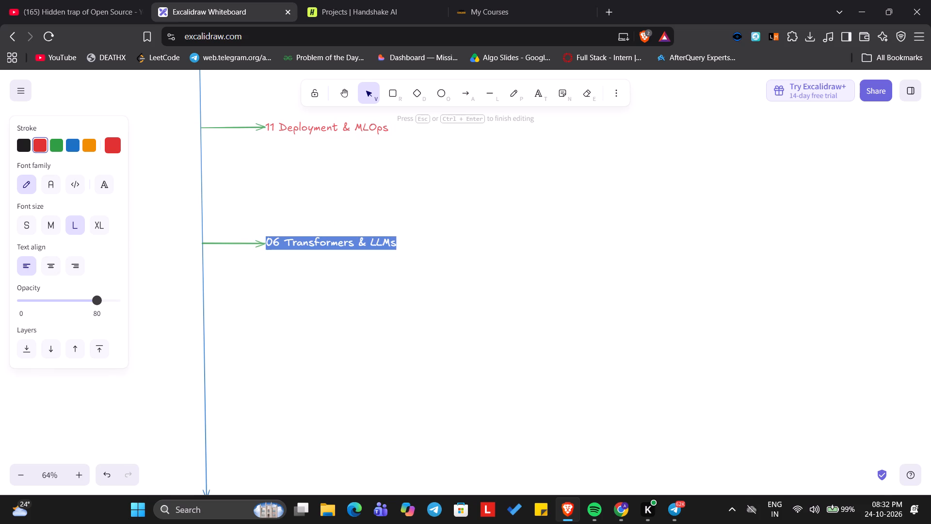
type("12")
key("space")
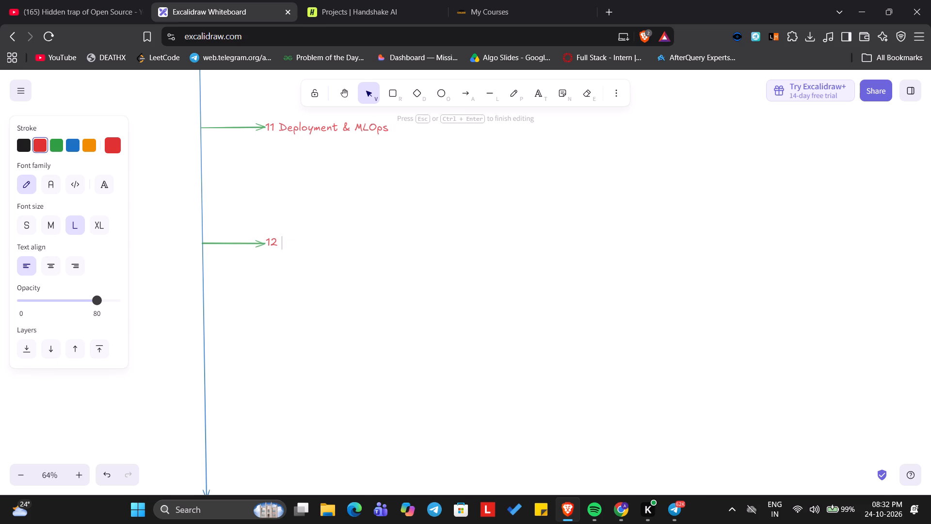
type("Evl")
key("BackSpace")
type("aluation and")
key("space")
type("Safety")
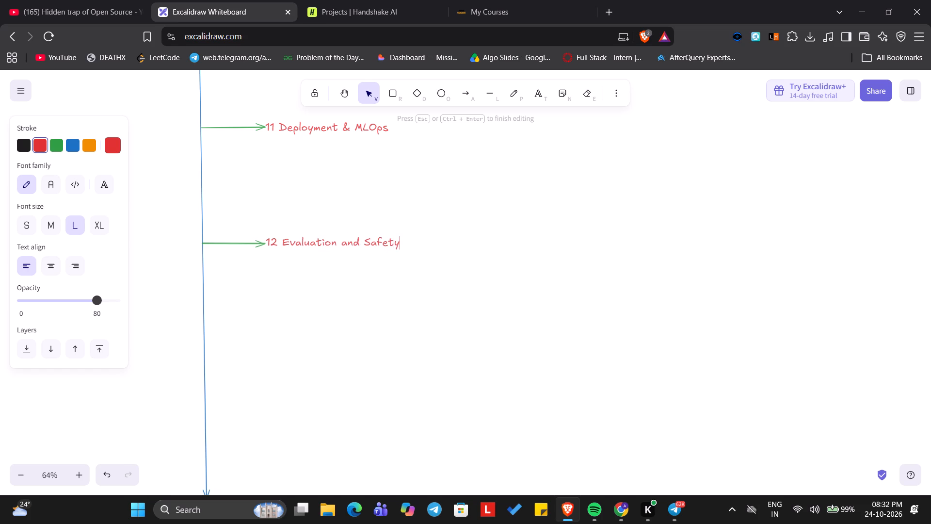
scroll(311, 239, "down", 1)
left_click(296, 250)
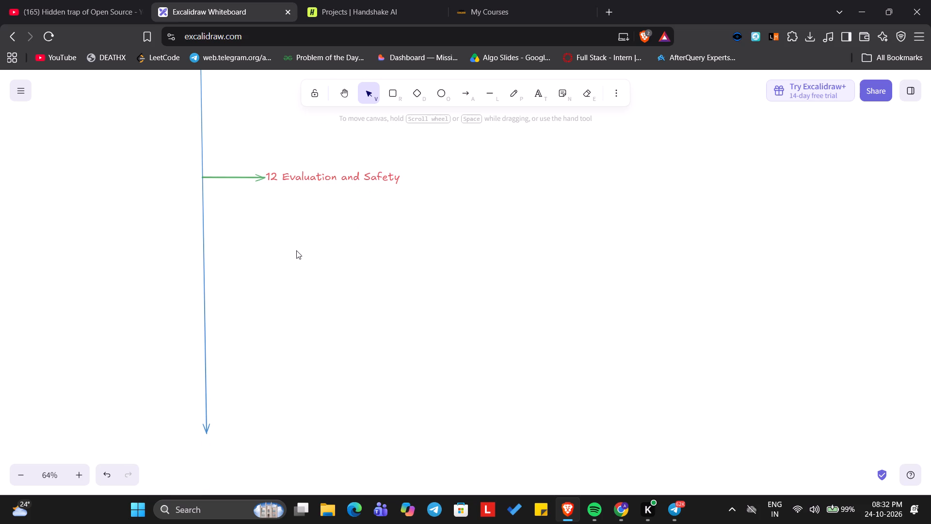
Paste another copy of the 06 branch below "12 Evaluation and Safety", starting on the blue line, and retitle it "13 Choose a specialization".
left_click(289, 259)
key("ctrl+v")
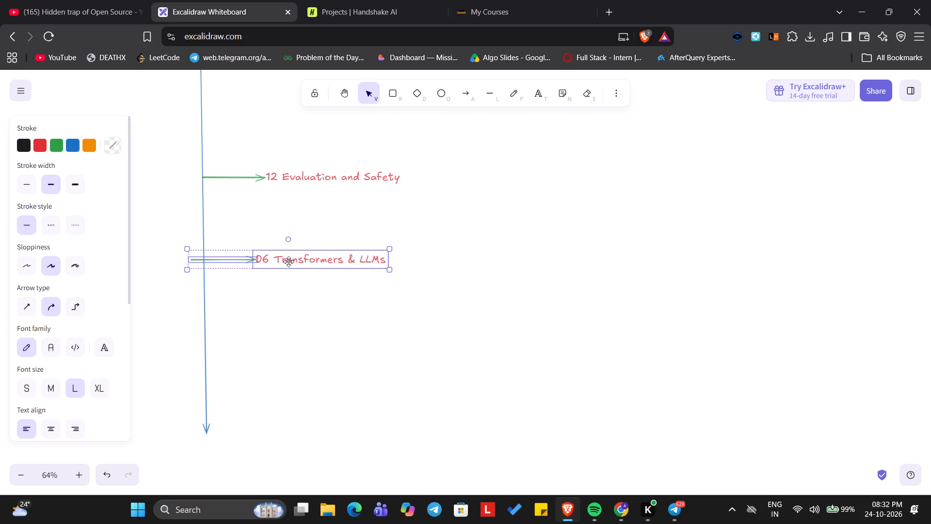
left_click_drag(289, 262, 303, 287)
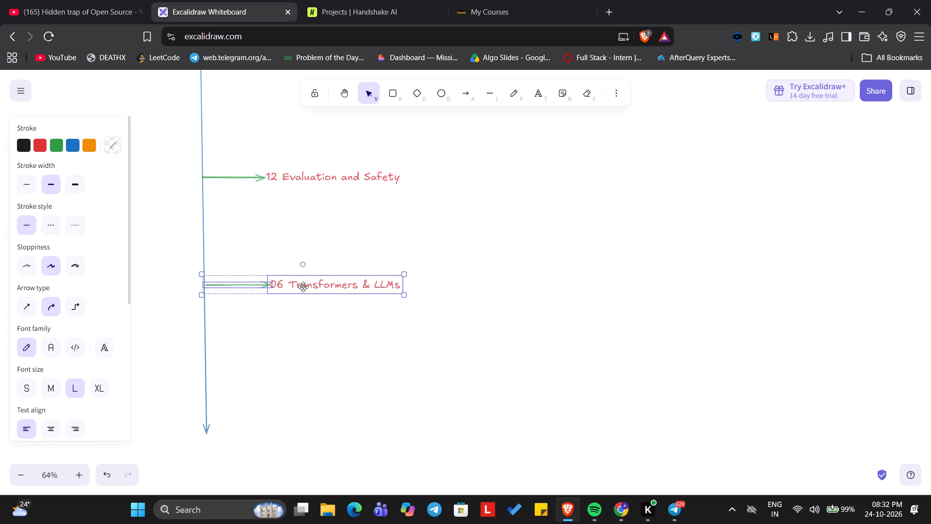
double_click(303, 287)
type("13")
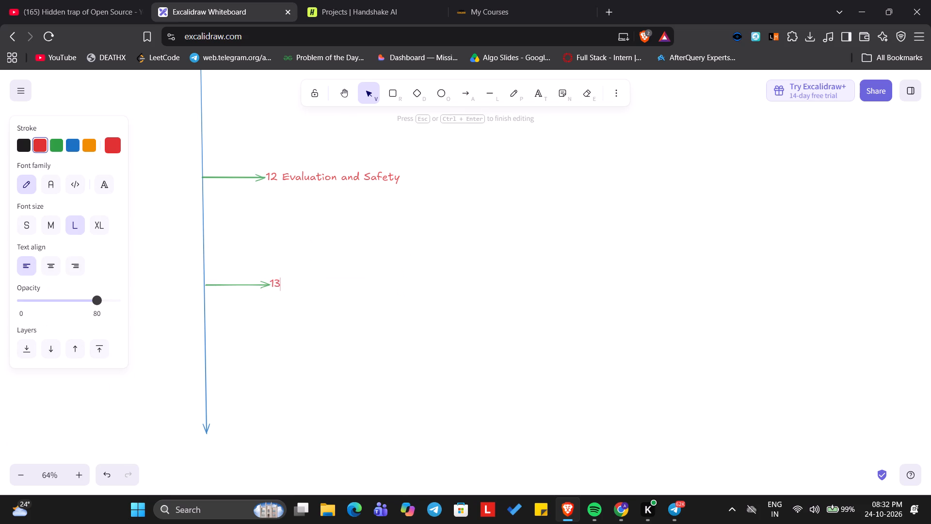
key("space")
type("Choose a specialization")
Paste another branch copy below "13 Choose a specialization", with its arrow starting on the blue line, and retitle it "14 Practice".
scroll(303, 287, "down", 1)
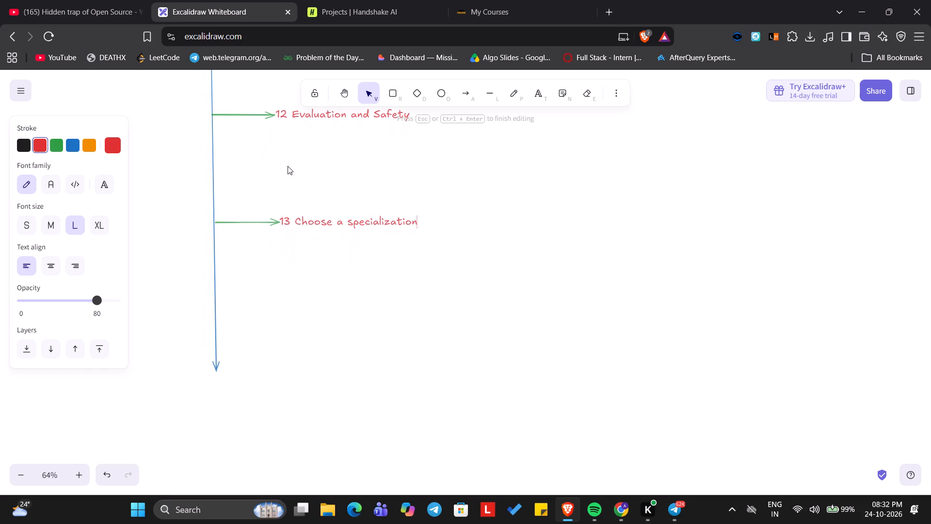
left_click(321, 294)
key("ctrl+v")
left_click_drag(319, 294, 313, 298)
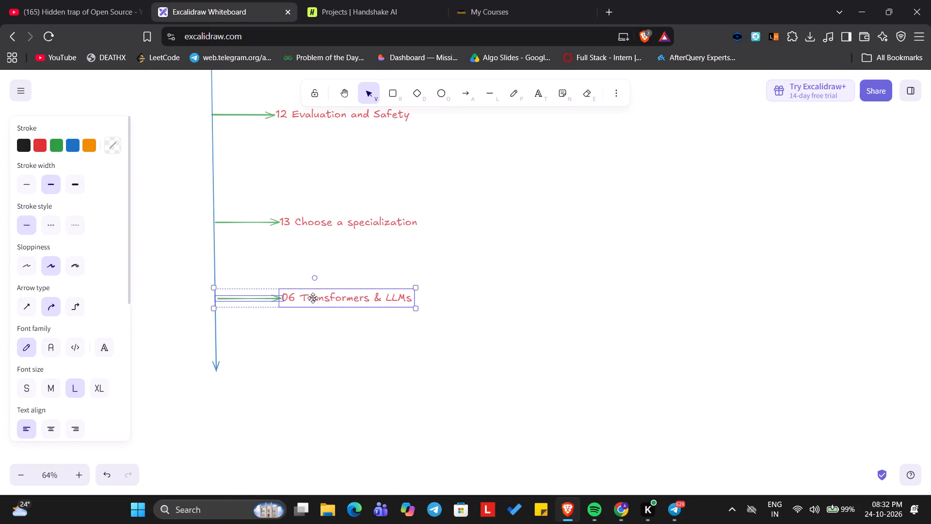
double_click(313, 298)
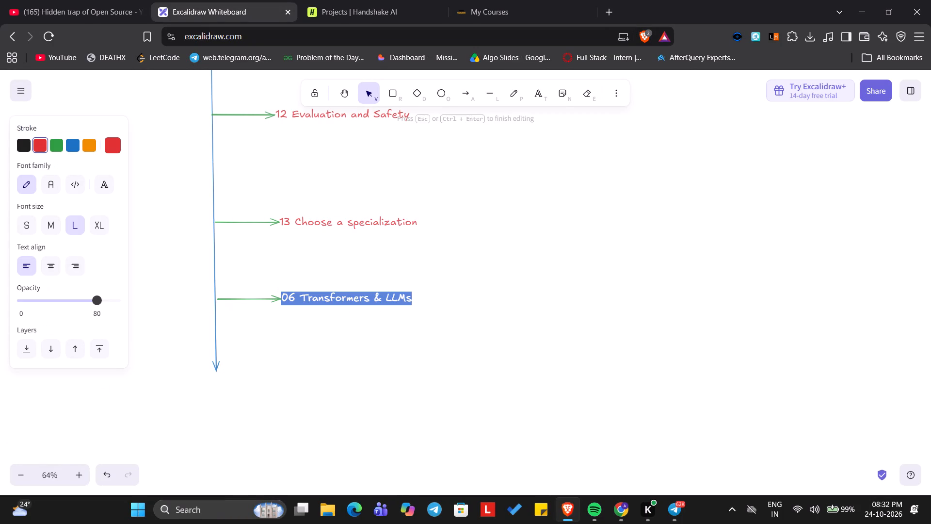
key("1")
type("4 Practice")
key("space")
Extend the blue vertical arrow well below the "14 Practice" branch, keeping it nearly vertical and touching the green arrow starts.
scroll(313, 298, "down", 1)
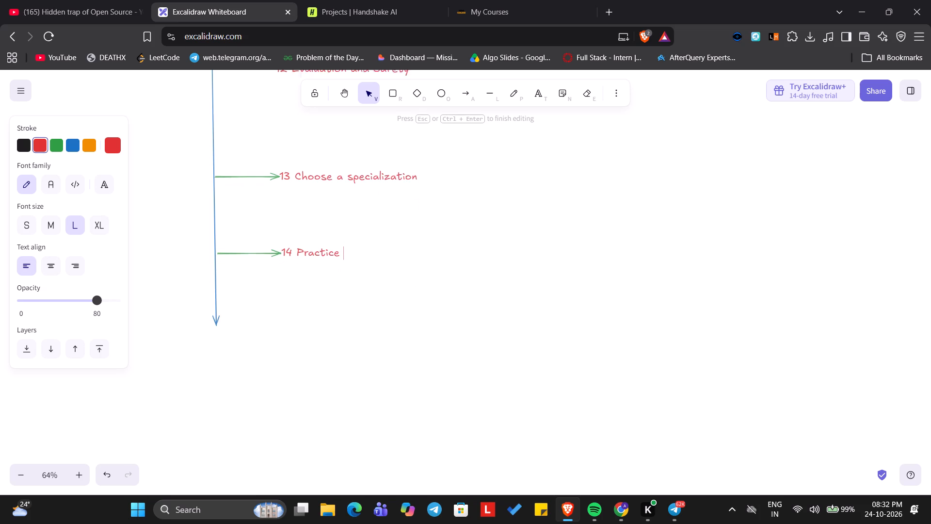
scroll(313, 298, "down", 1)
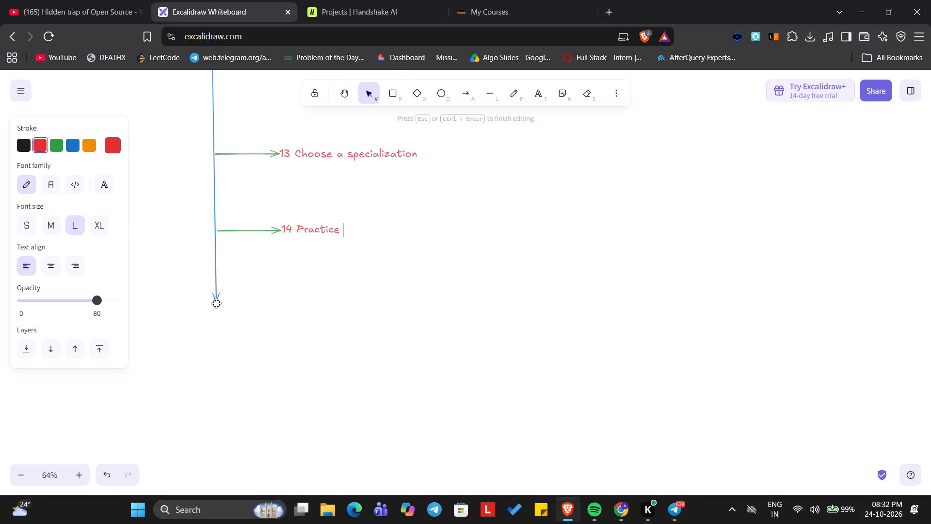
left_click(216, 303)
left_click_drag(216, 303, 221, 387)
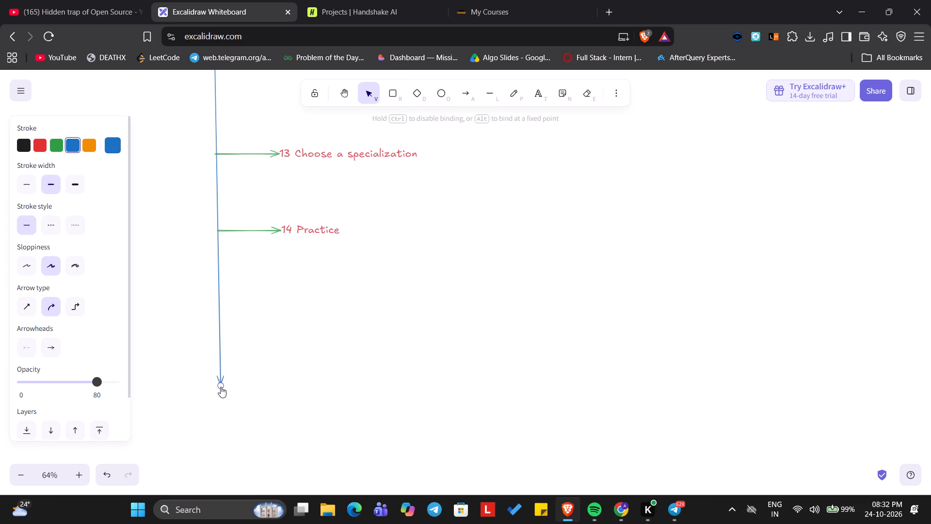
left_click_drag(221, 387, 219, 395)
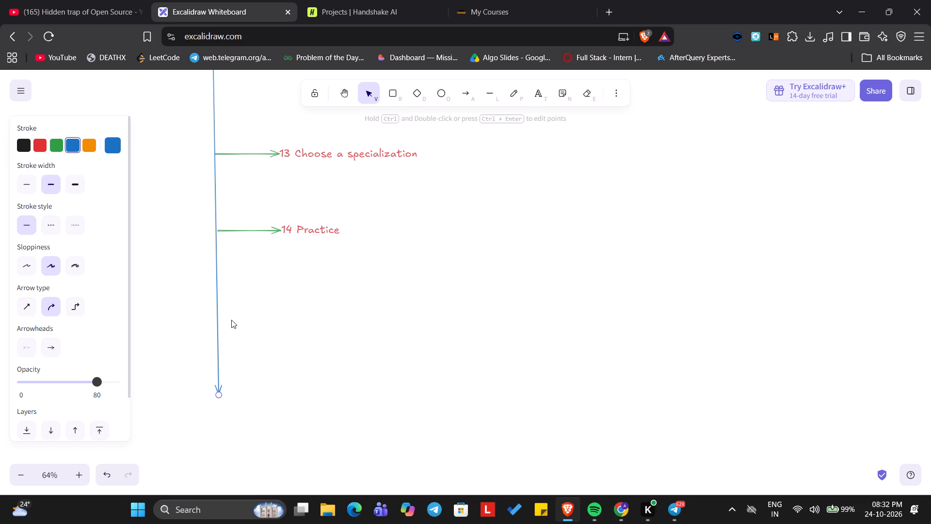
Paste another branch copy on the blue line below "14 Practice" and replace its heading with "15 Career".
left_click(315, 295)
key("ctrl+v")
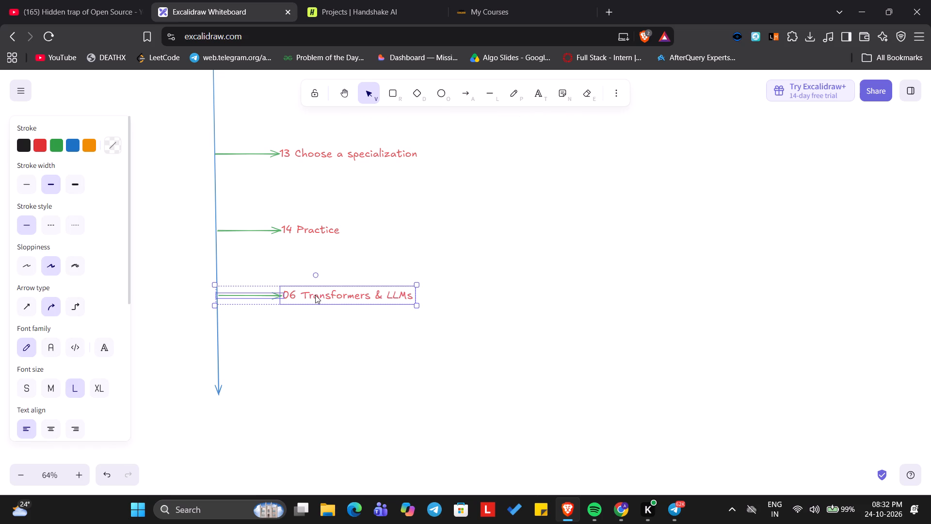
double_click(292, 294)
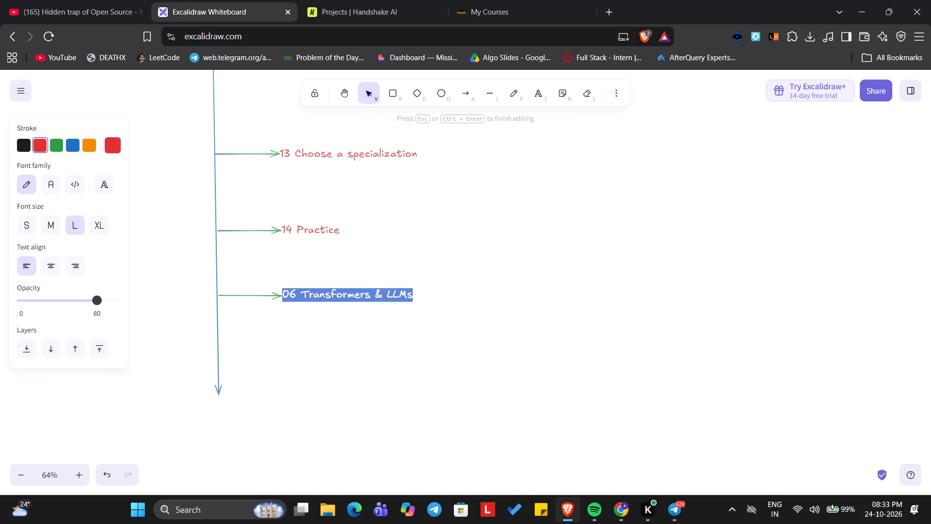
type("15")
key("space")
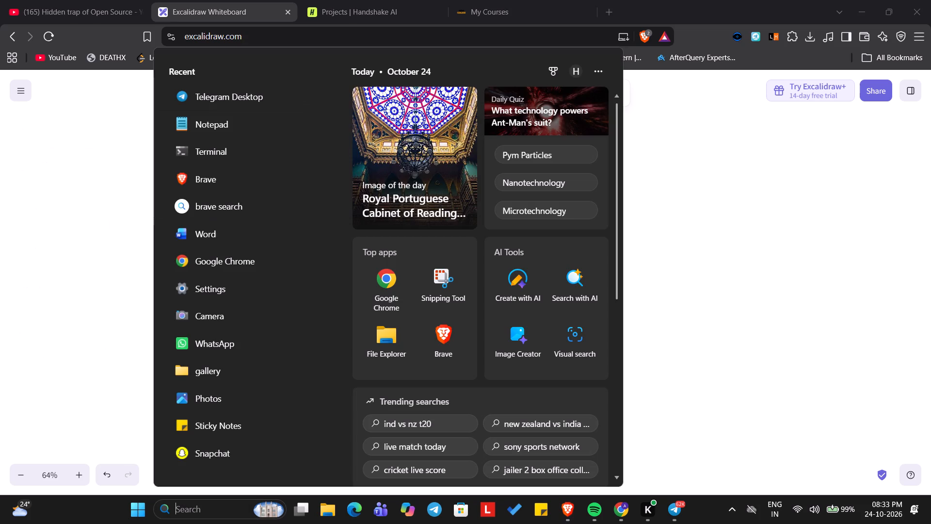
key("shift+c")
left_click(635, 266)
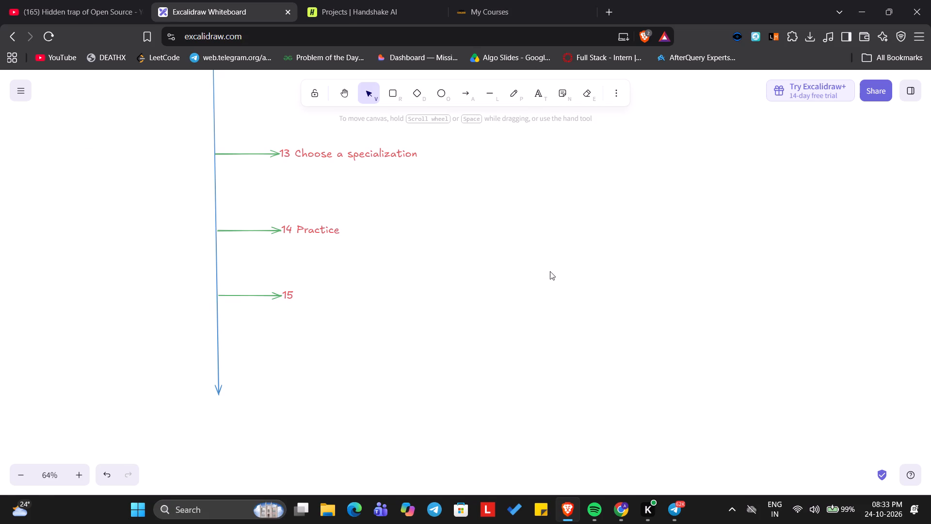
left_click(320, 293)
double_click(301, 297)
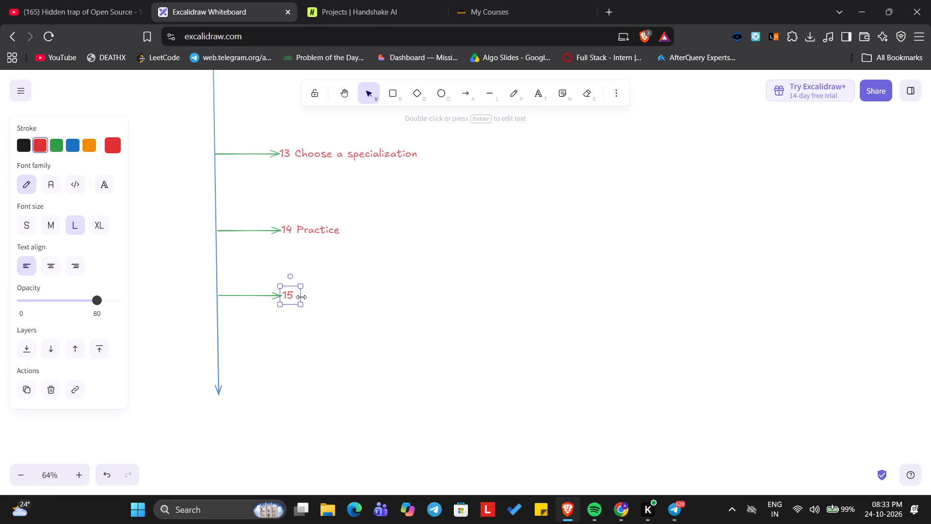
left_click(295, 297)
key("space")
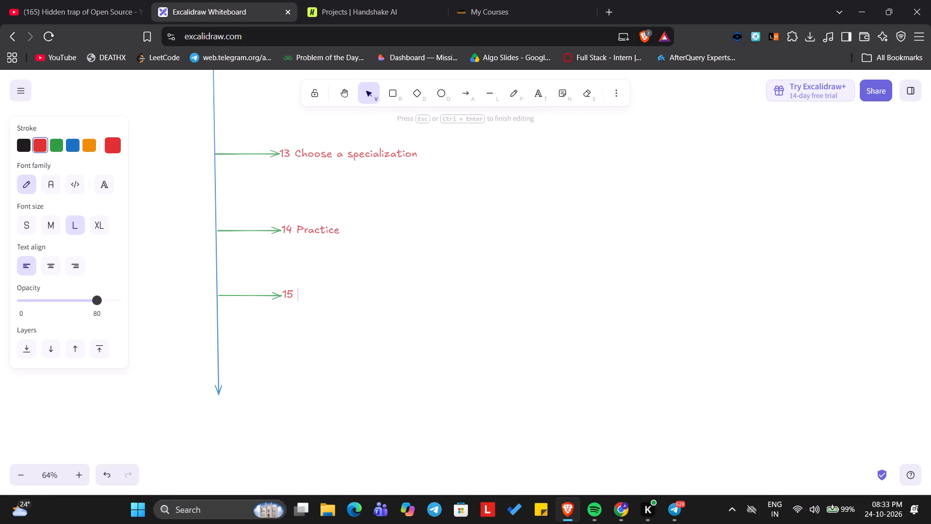
type("Car")
type("wwr")
key("BackSpace")
key("BackSpace")
key("BackSpace")
type("eer")
Add the medium orange text "Prompt Engineering" beside the "07 Building with LLMs" heading, leaving room for a connecting arrow.
scroll(295, 297, "up", 4)
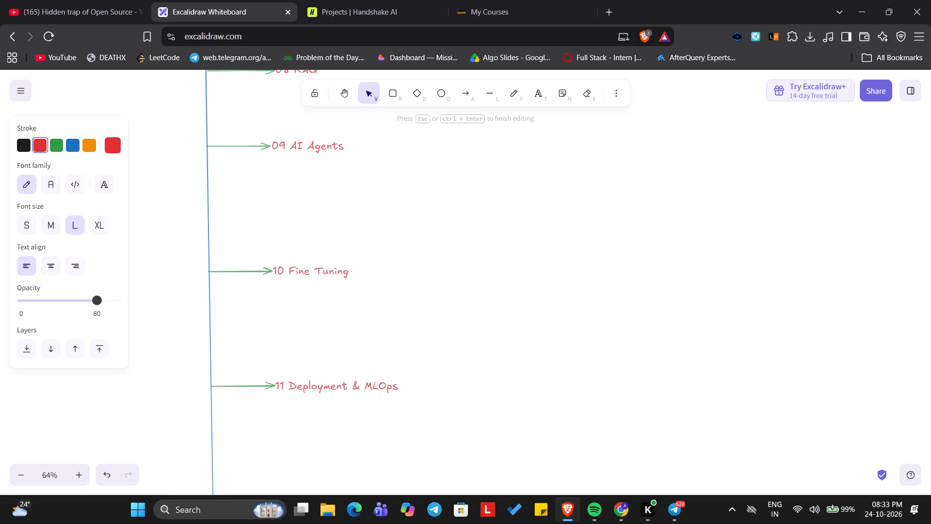
scroll(295, 297, "up", 4)
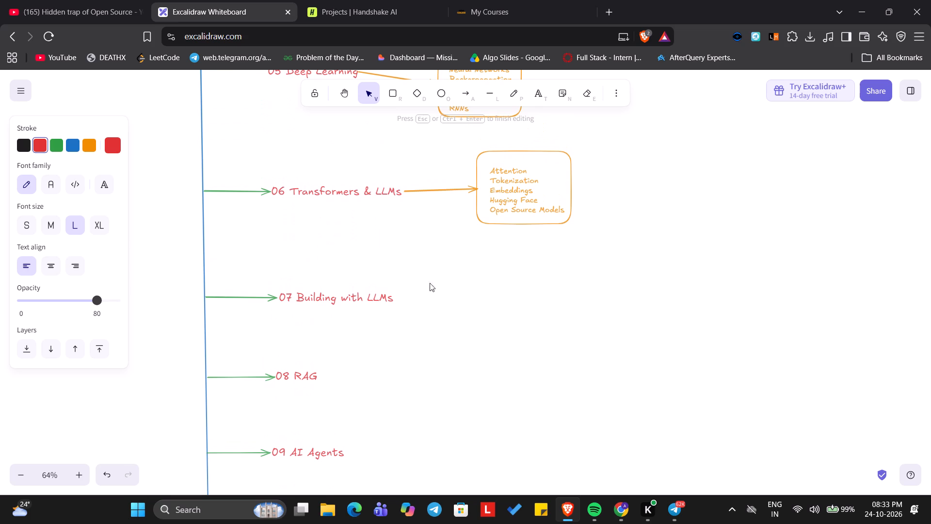
left_click(462, 302)
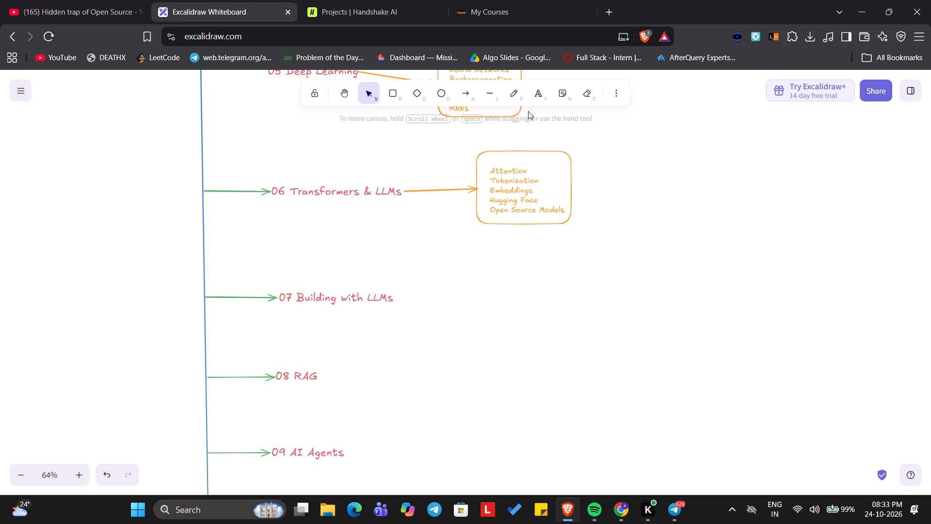
left_click(543, 96)
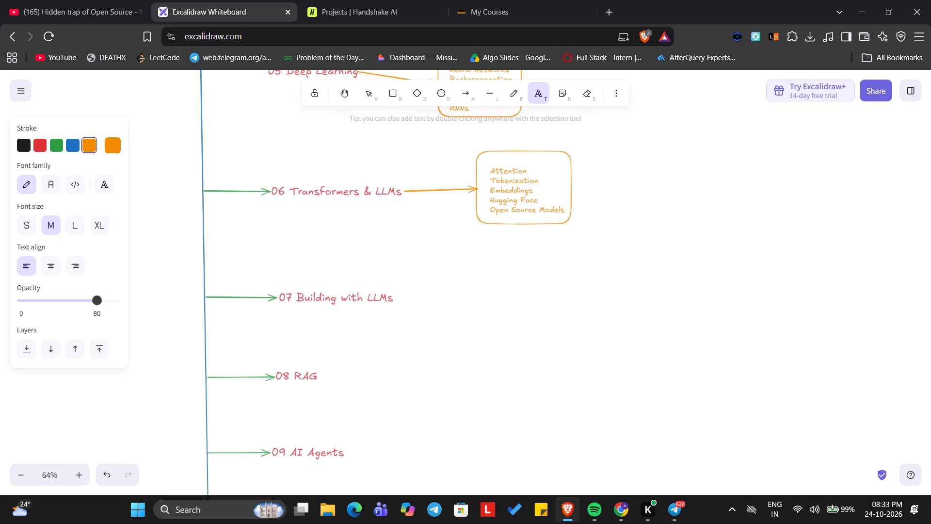
left_click(453, 301)
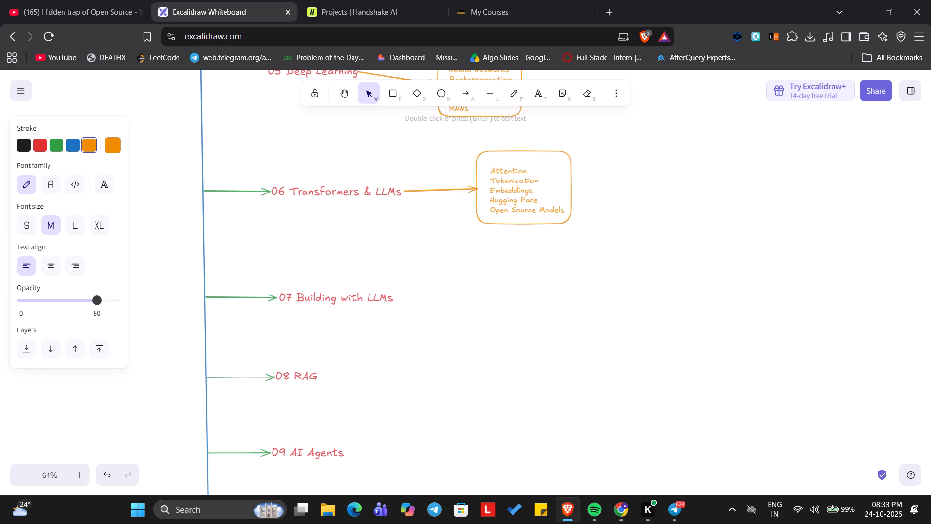
type("Prompt")
key("space")
key("shift+e")
type("ngineering")
Widen the "Prompt Engineering" text box slightly, move it a little higher beside the 07 heading, and open its text for editing.
left_click_drag(449, 298, 448, 289)
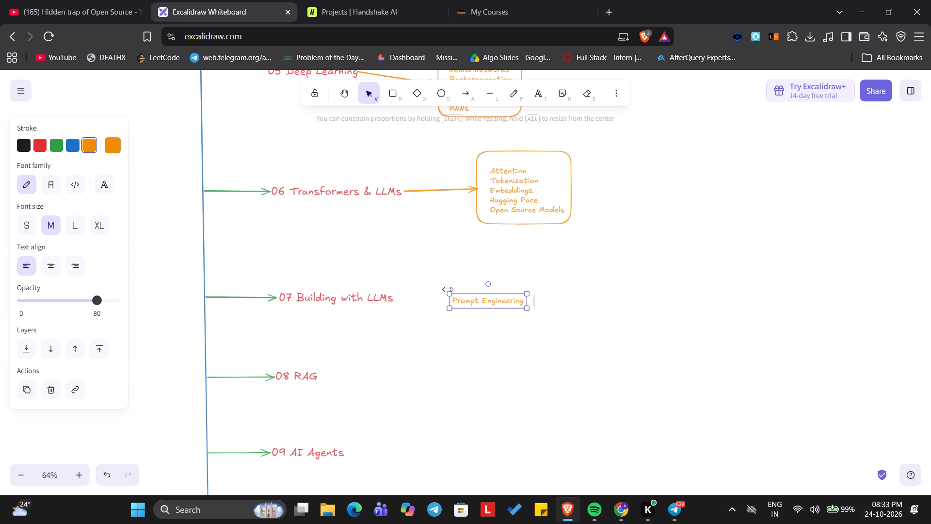
left_click_drag(448, 289, 443, 286)
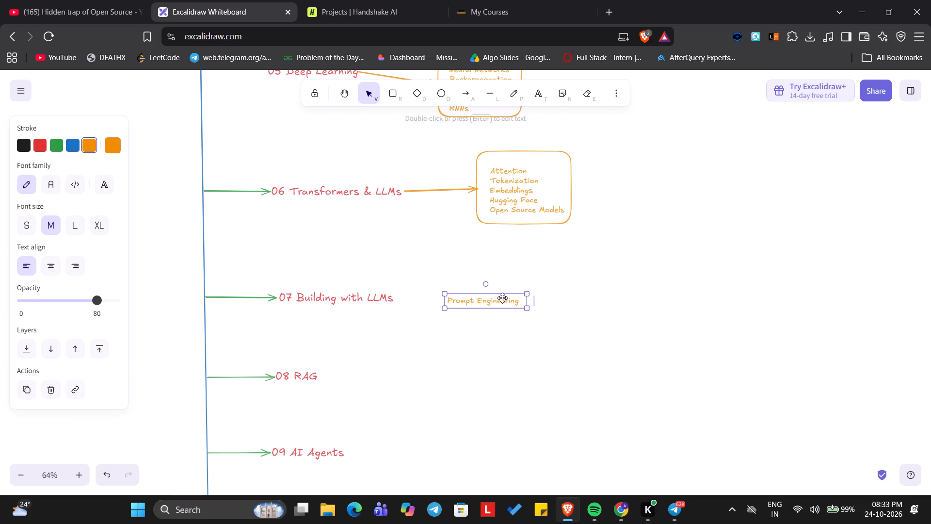
left_click_drag(512, 298, 517, 283)
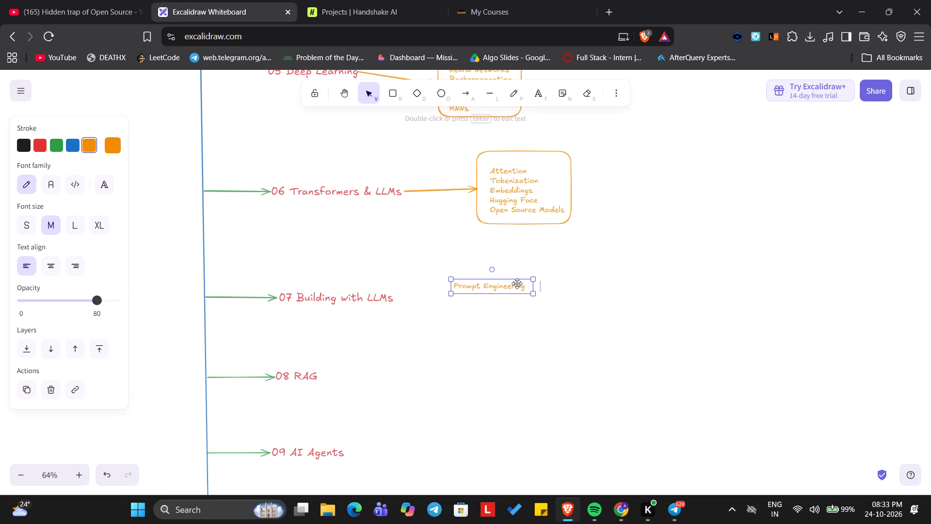
left_click(525, 284)
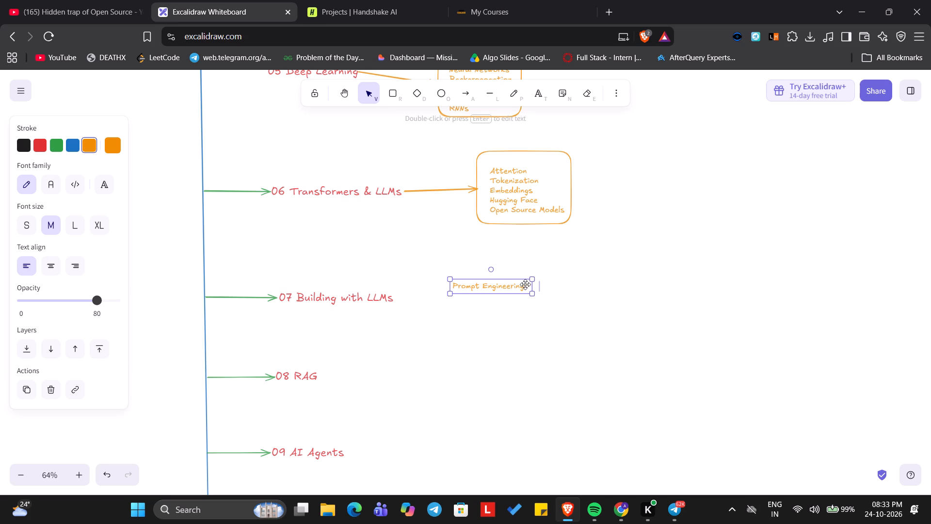
left_click(525, 284)
left_click(525, 284)
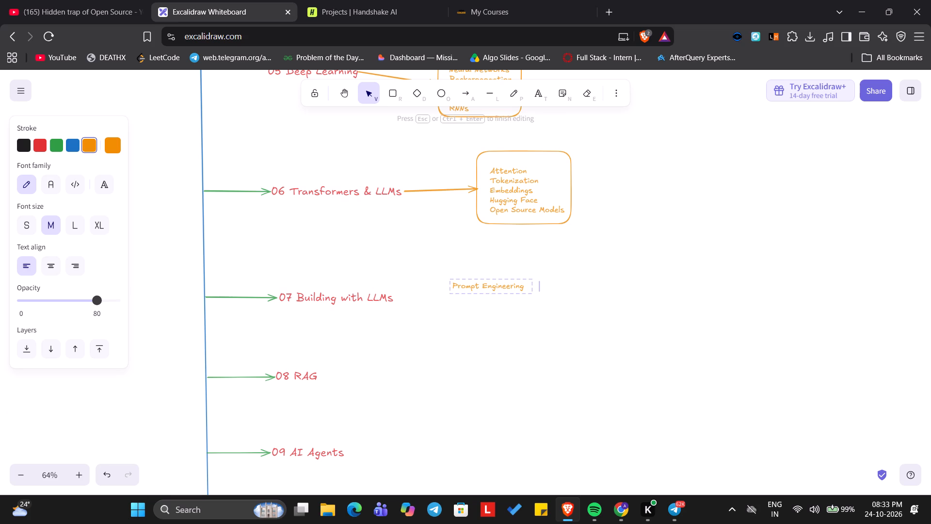